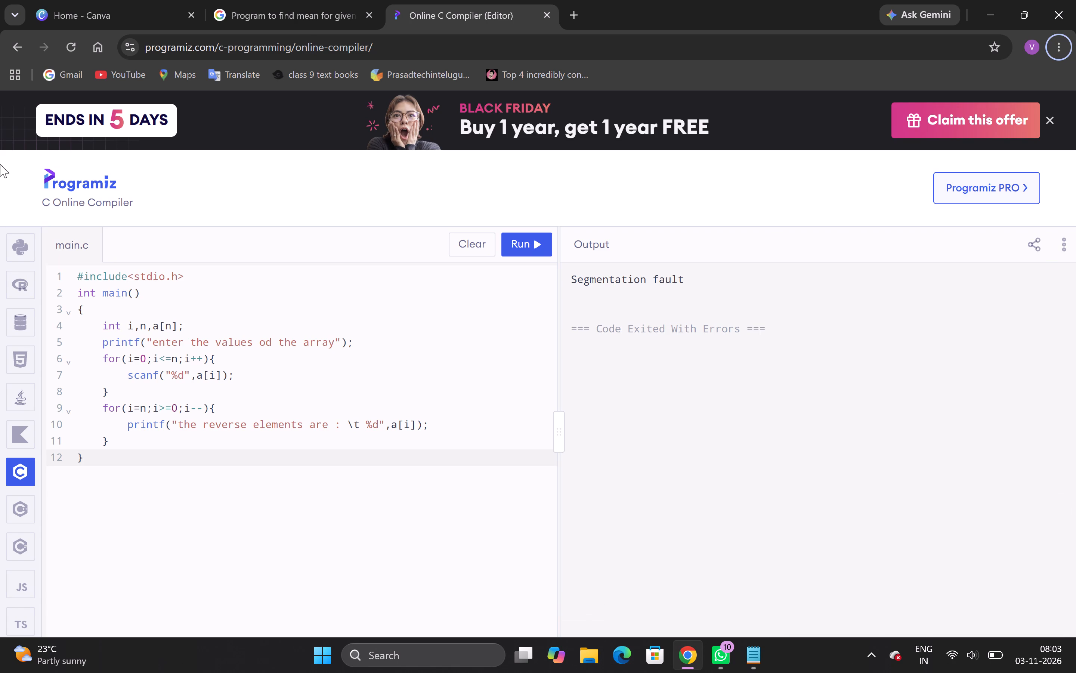
Switch to the Canva home page and open the most recently edited Bhangra presentation.
{"action": "left_click", "coordinate": [41, 0]}
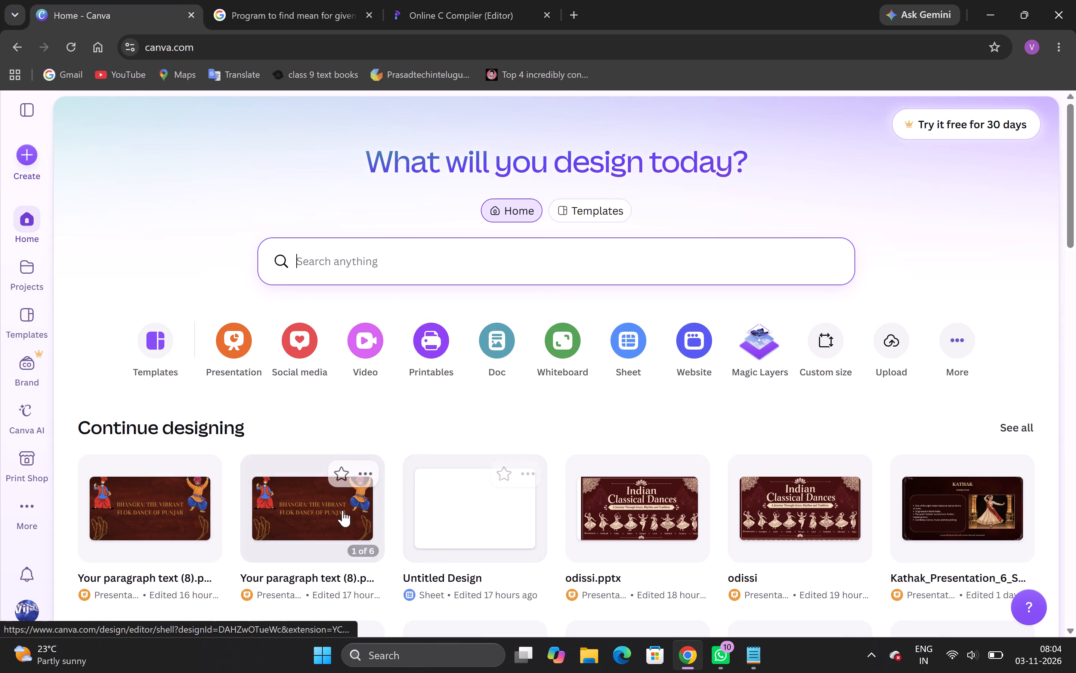
{"action": "double_click", "coordinate": [170, 525]}
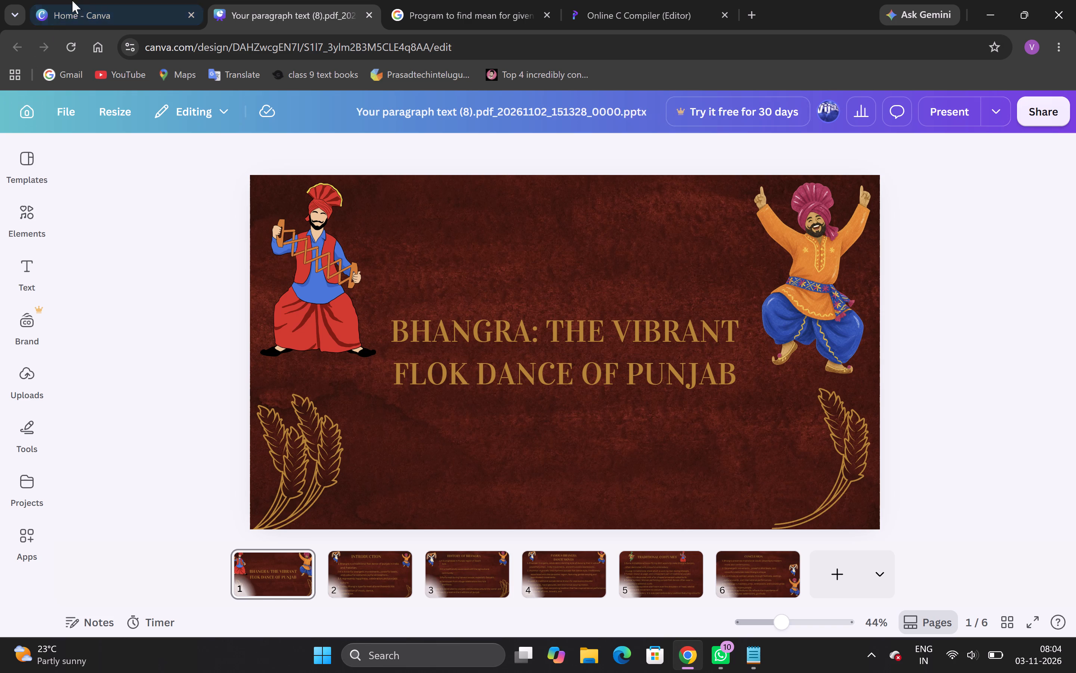
Return to the Canva home page and open the odissi.pptx presentation.
{"action": "left_click", "coordinate": [95, 0]}
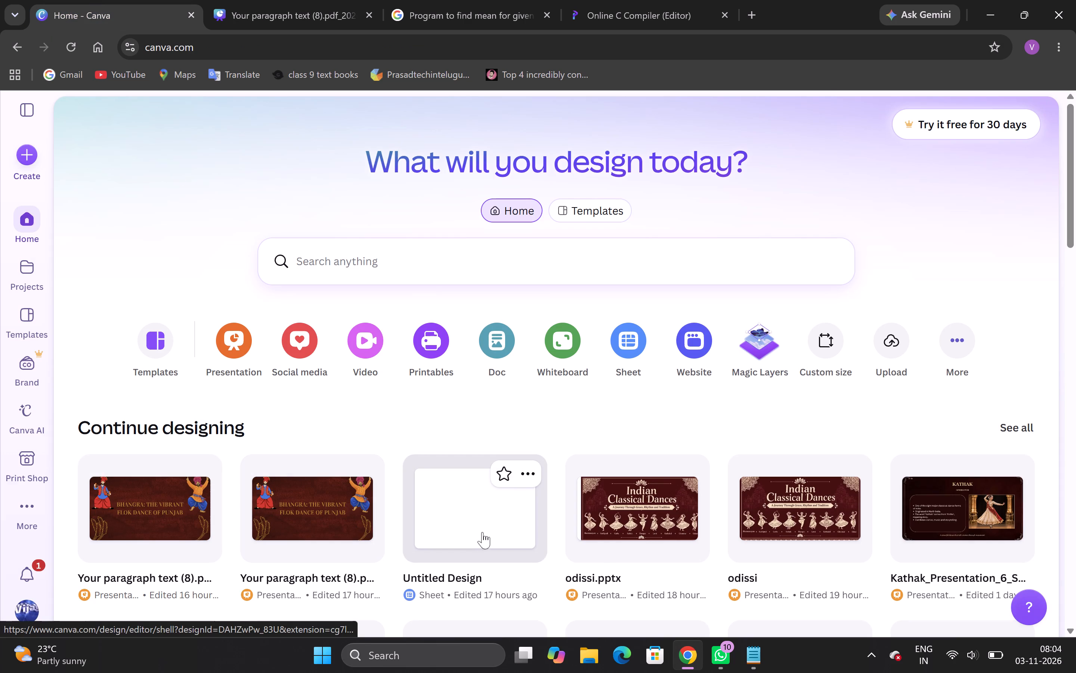
{"action": "double_click", "coordinate": [605, 548]}
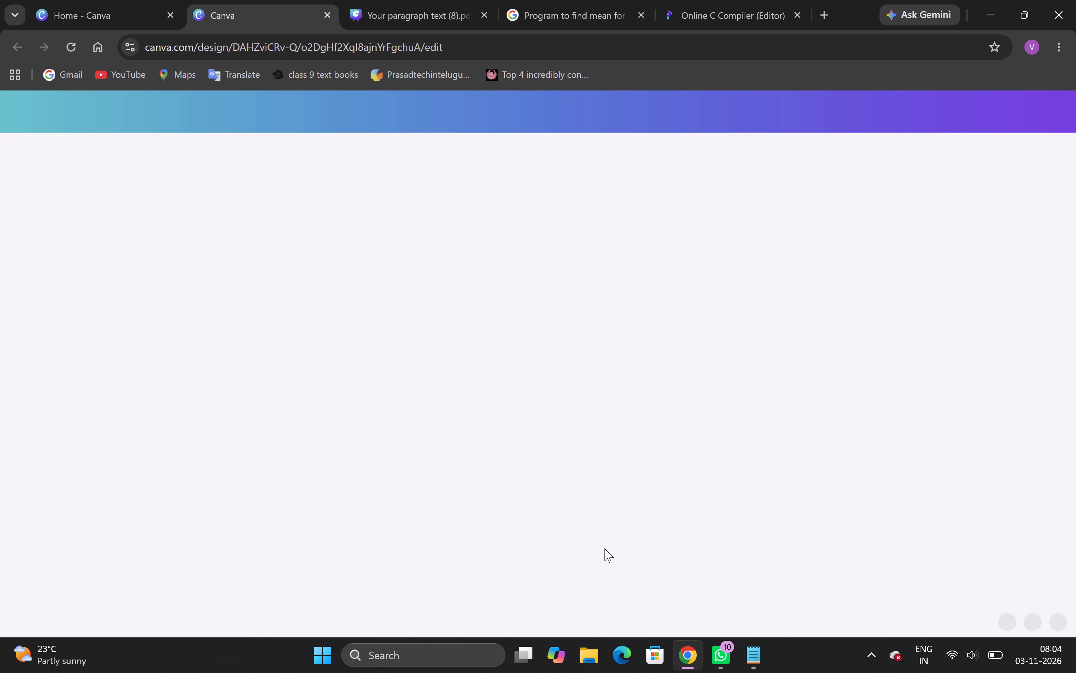
Adjust the display brightness to slightly below the middle of its range.
{"action": "key", "text": "Right"}
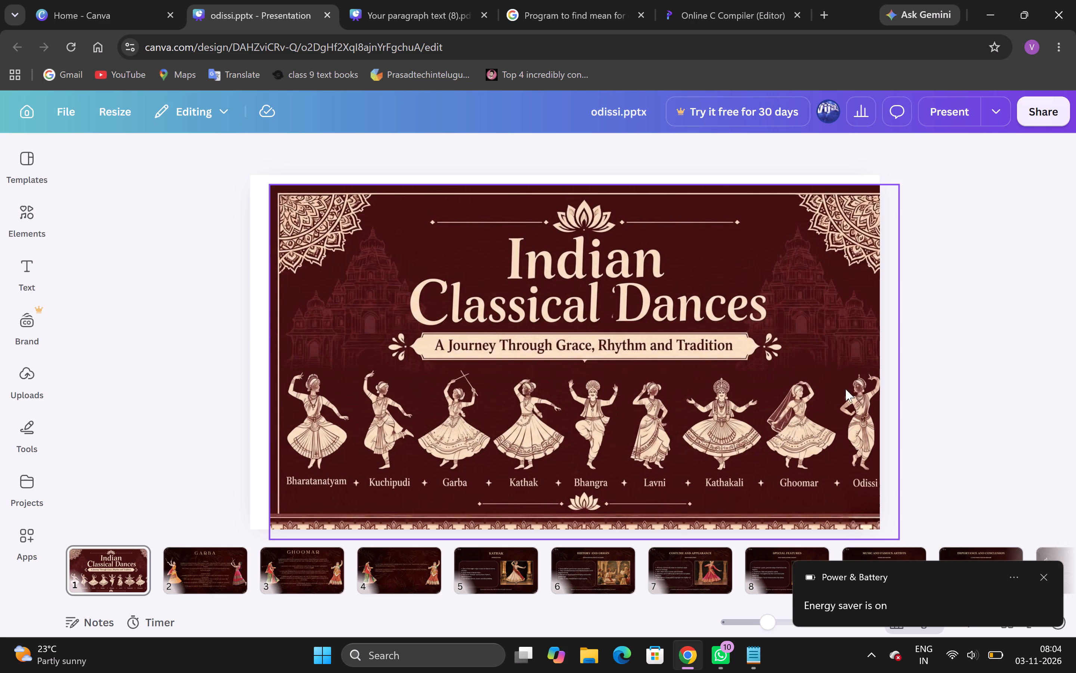
{"action": "left_click", "coordinate": [1001, 654]}
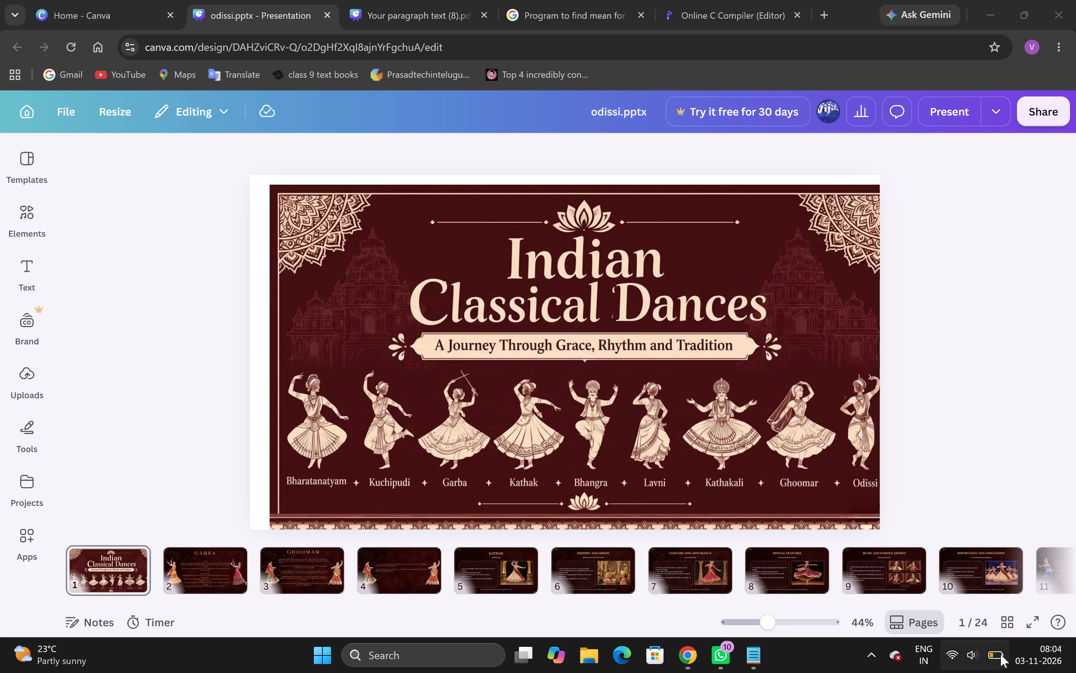
{"action": "left_click", "coordinate": [918, 527]}
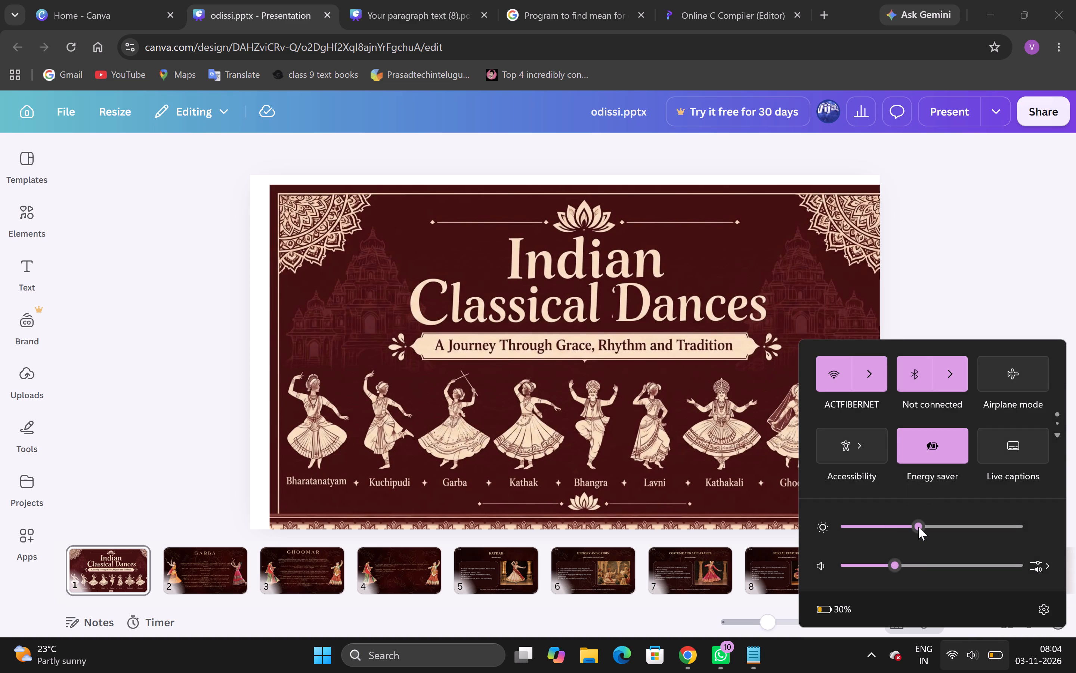
{"action": "left_click", "coordinate": [155, 421]}
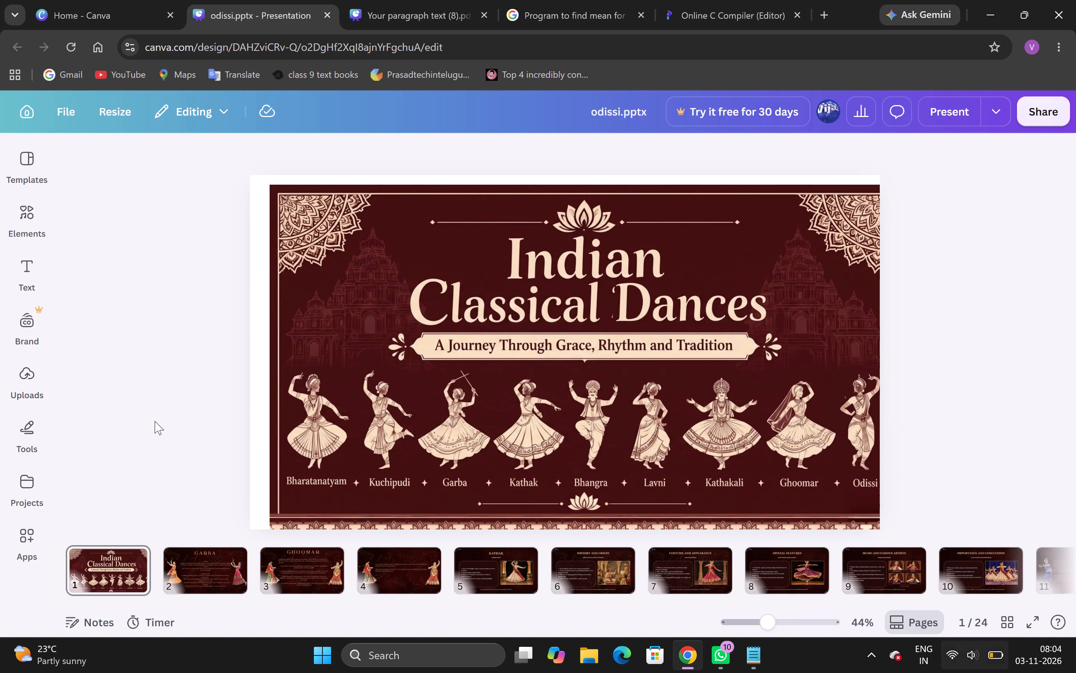
Review the Garba, Ghoomar and Kathak slides on pages 2 to 7 and page 9 of the presentation.
{"action": "left_click", "coordinate": [791, 591]}
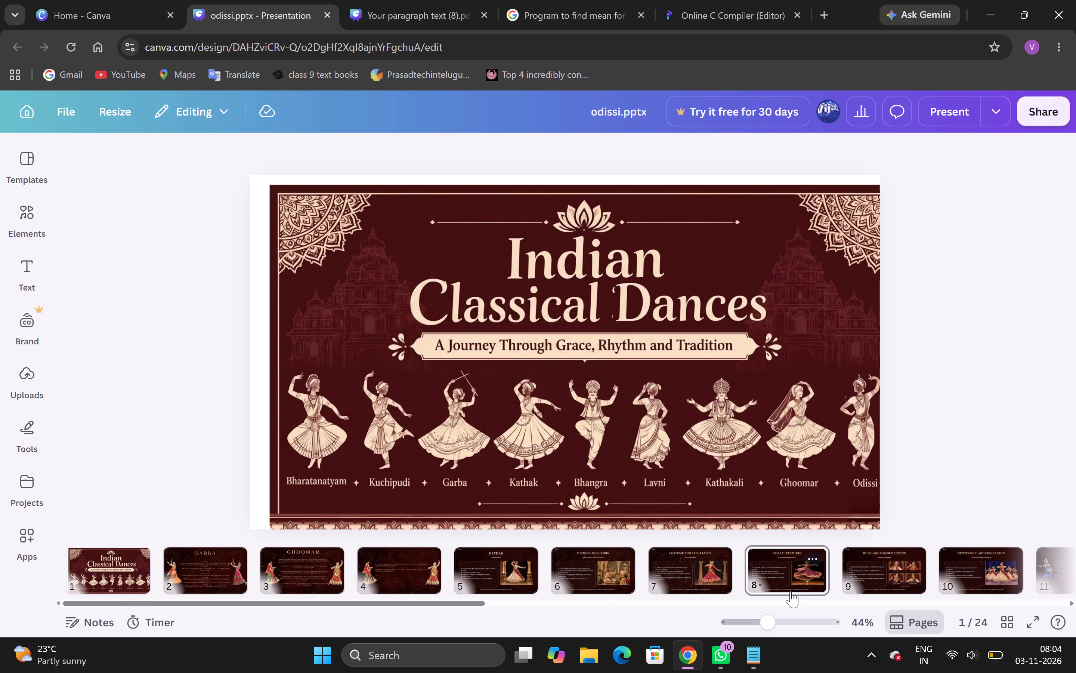
{"action": "left_click", "coordinate": [871, 573]}
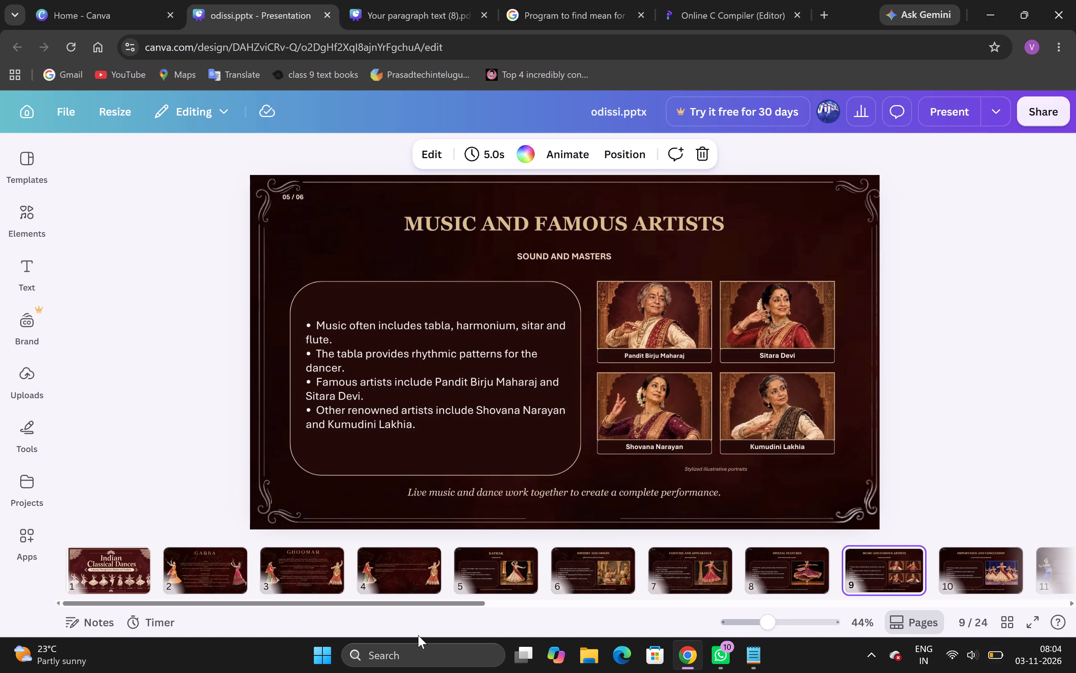
{"action": "left_click", "coordinate": [216, 562]}
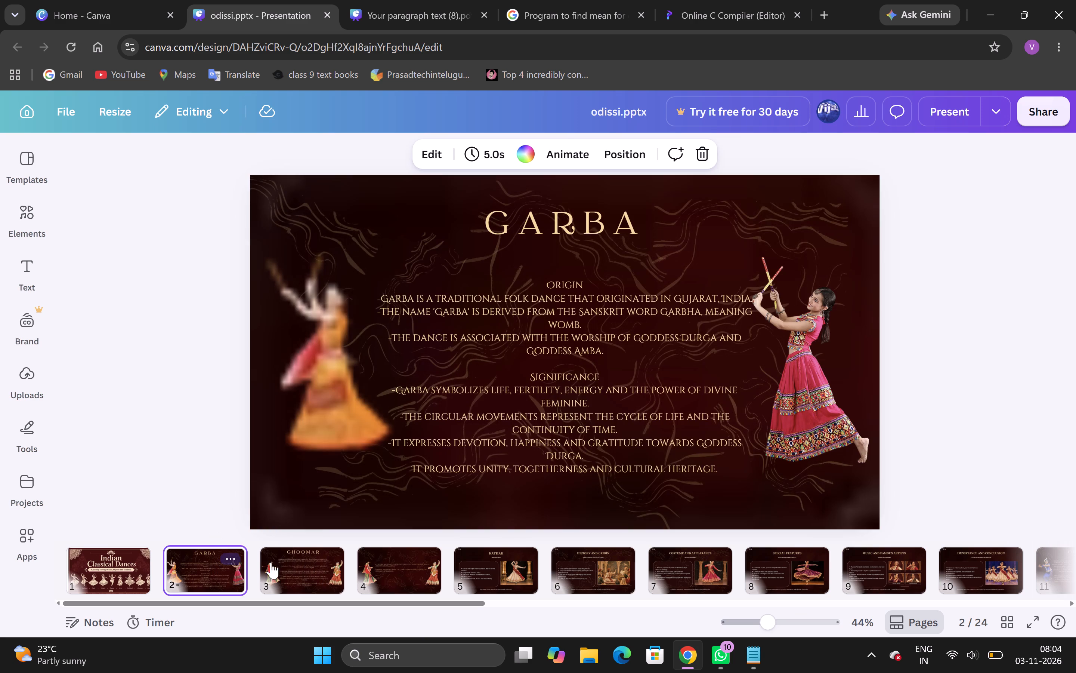
{"action": "left_click", "coordinate": [294, 562]}
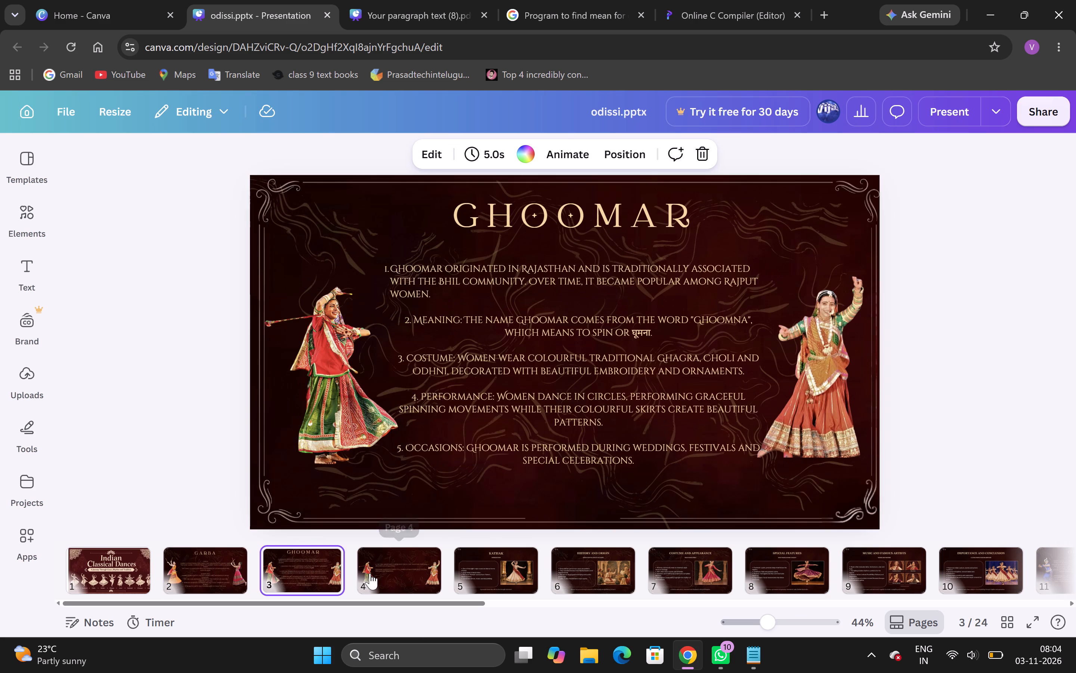
{"action": "left_click", "coordinate": [423, 573]}
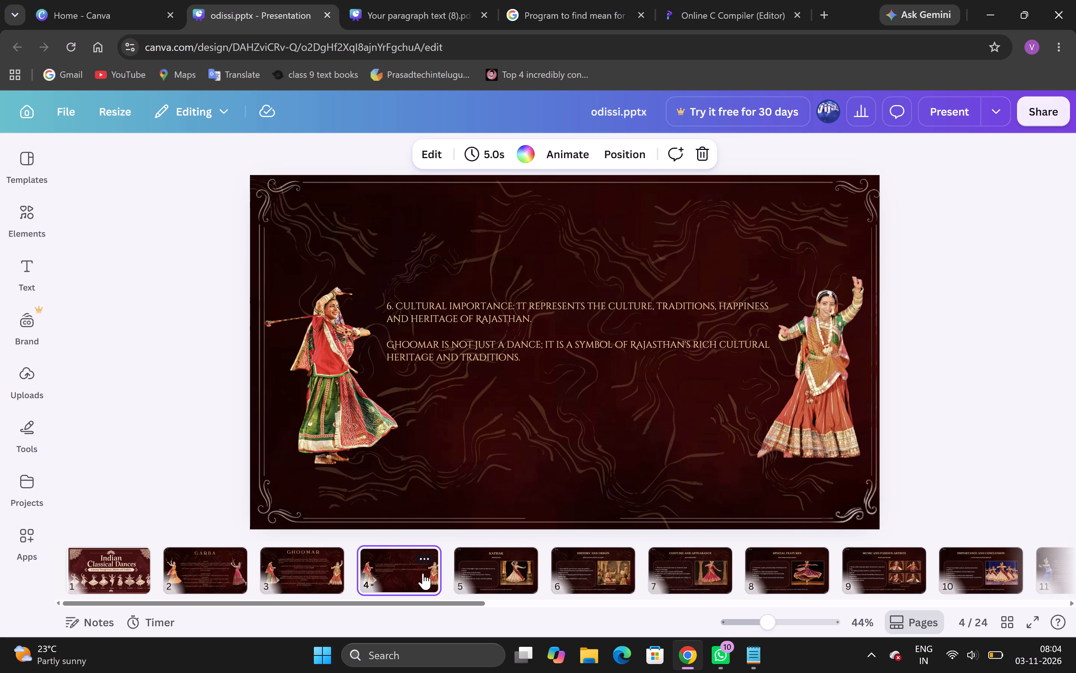
{"action": "left_click", "coordinate": [454, 572]}
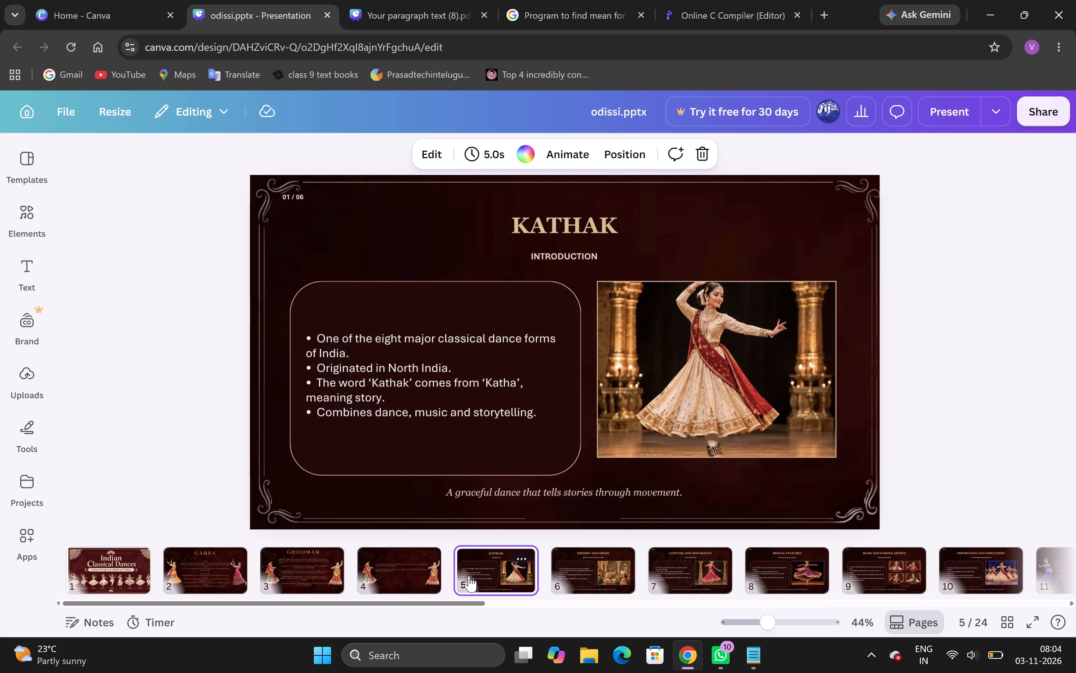
{"action": "left_click", "coordinate": [565, 584]}
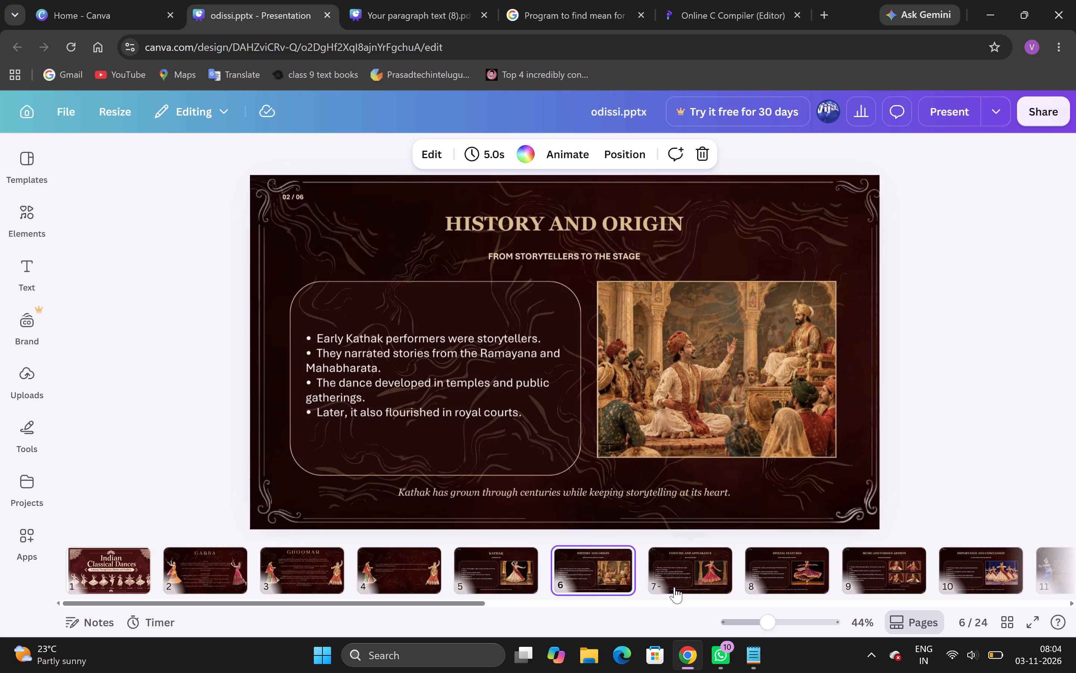
{"action": "left_click", "coordinate": [675, 587]}
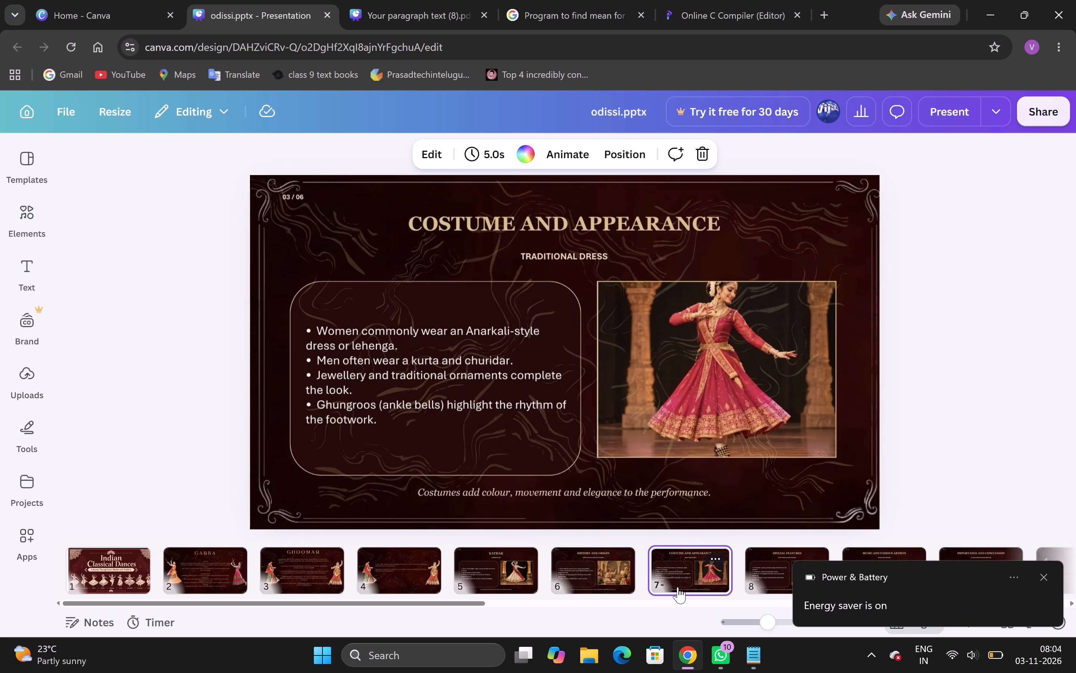
{"action": "left_click", "coordinate": [788, 580]}
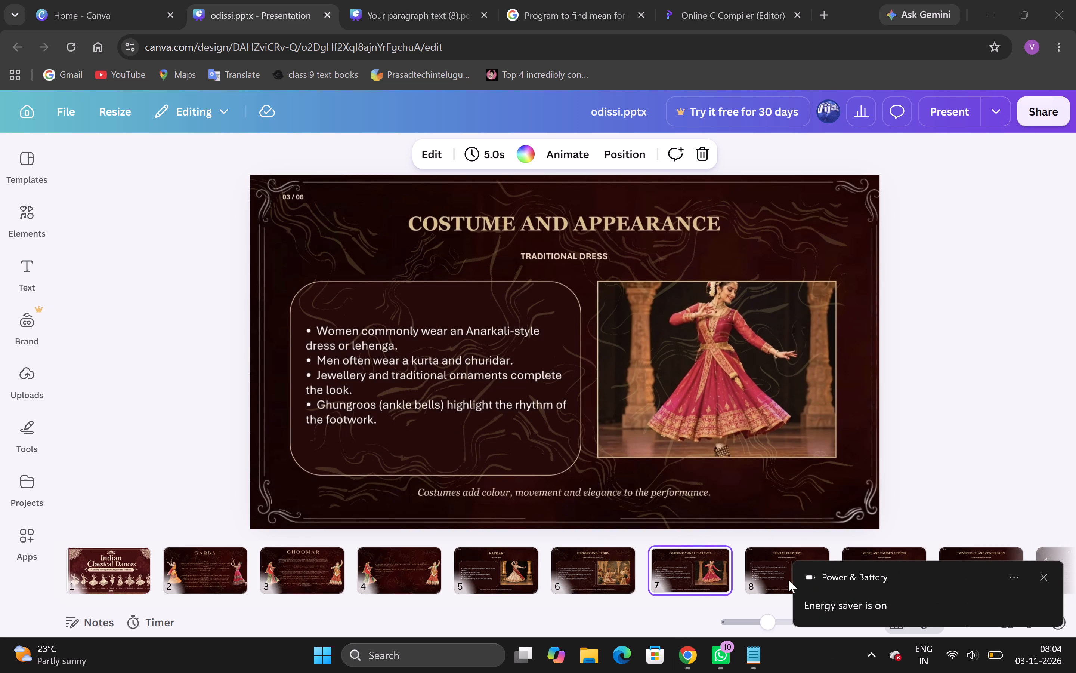
Review the Odissi, Kuchipudi and Lavani slides on pages 11 to 15.
{"action": "scroll", "coordinate": [732, 579], "scroll_direction": "left", "scroll_amount": 5}
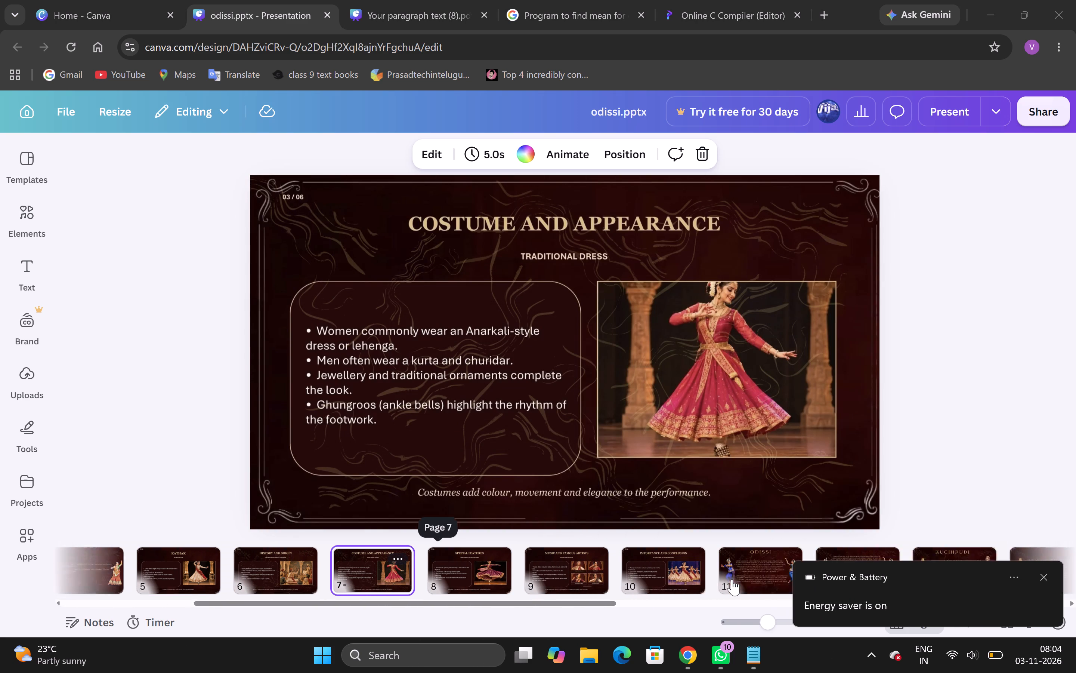
{"action": "scroll", "coordinate": [732, 579], "scroll_direction": "left", "scroll_amount": 1}
{"action": "left_click", "coordinate": [732, 579]}
{"action": "scroll", "coordinate": [682, 579], "scroll_direction": "left", "scroll_amount": 1}
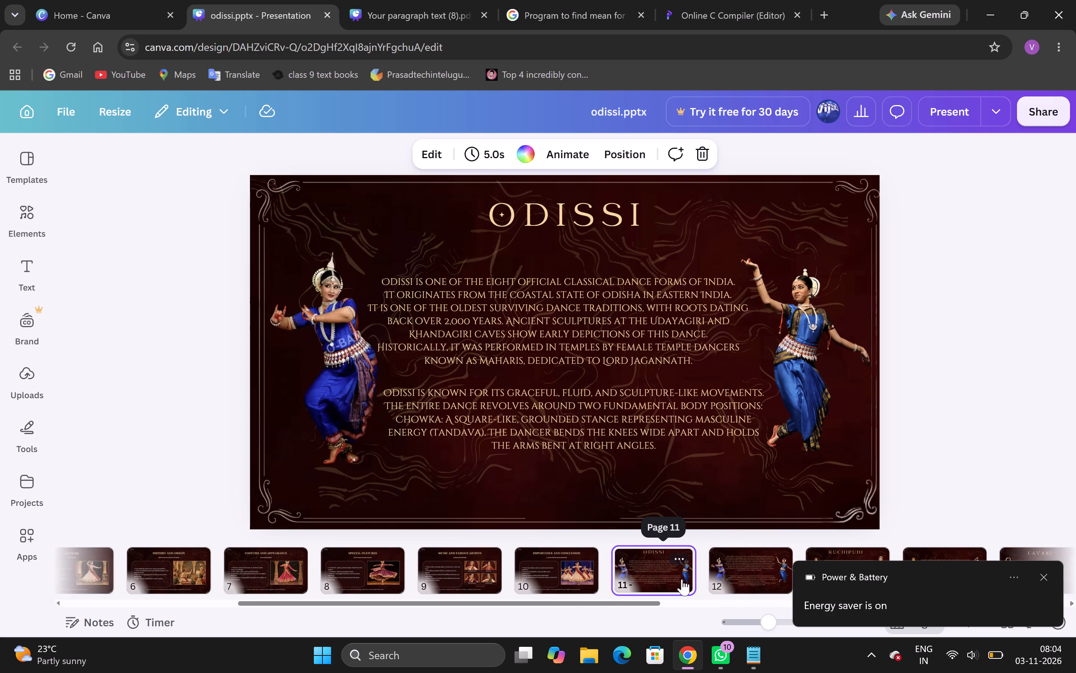
{"action": "scroll", "coordinate": [682, 579], "scroll_direction": "left", "scroll_amount": 1}
{"action": "left_click", "coordinate": [685, 578]}
{"action": "scroll", "coordinate": [685, 578], "scroll_direction": "left", "scroll_amount": 1}
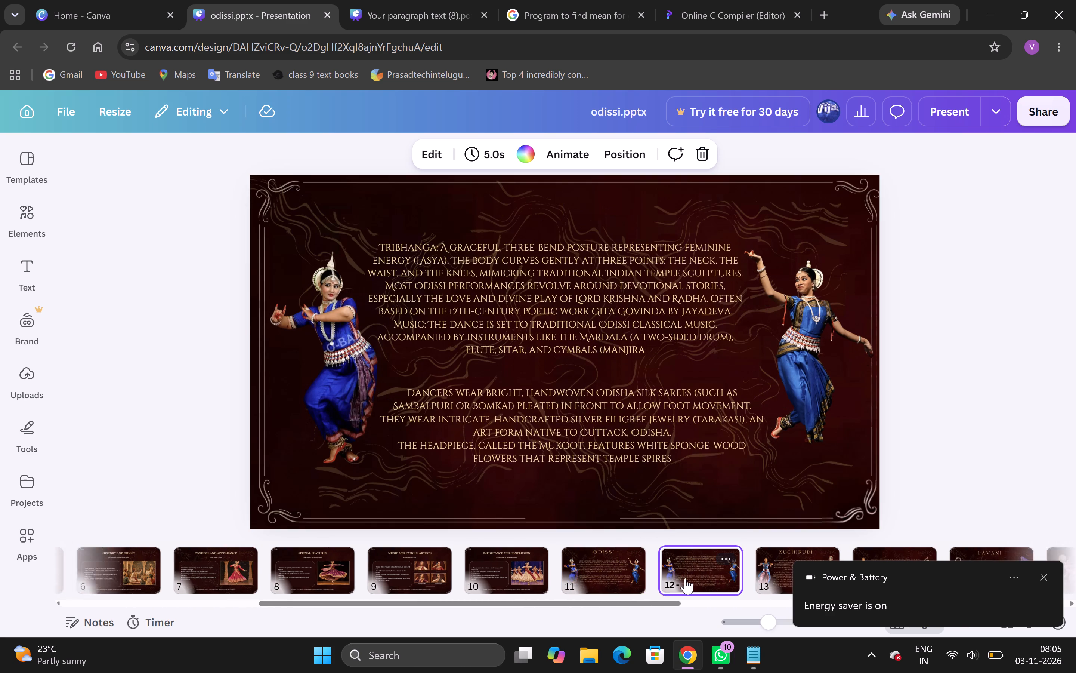
{"action": "scroll", "coordinate": [685, 578], "scroll_direction": "left", "scroll_amount": 1}
{"action": "left_click", "coordinate": [685, 578]}
{"action": "left_click", "coordinate": [734, 580]}
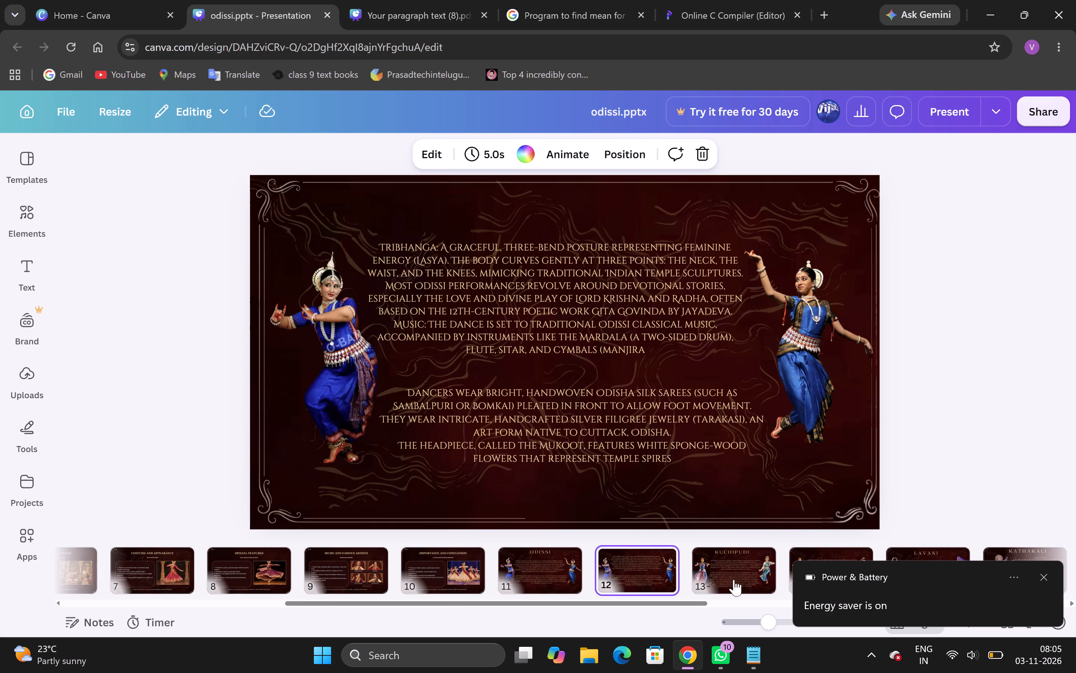
{"action": "scroll", "coordinate": [734, 580], "scroll_direction": "left", "scroll_amount": 1}
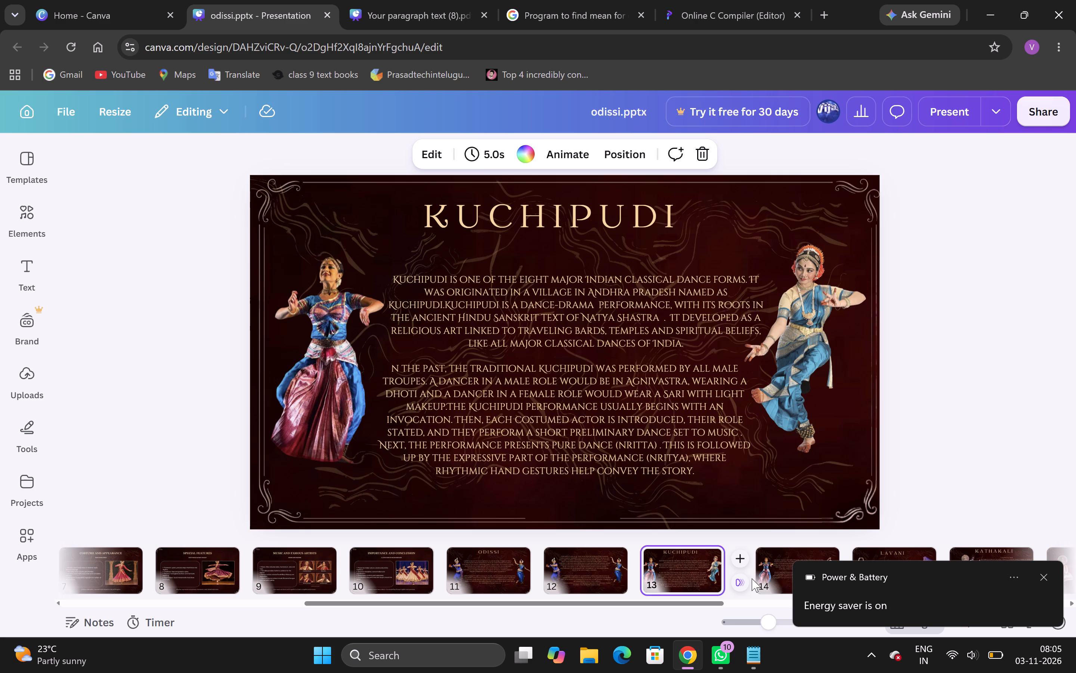
{"action": "left_click", "coordinate": [752, 578]}
{"action": "left_click", "coordinate": [752, 578]}
{"action": "scroll", "coordinate": [752, 578], "scroll_direction": "left", "scroll_amount": 2}
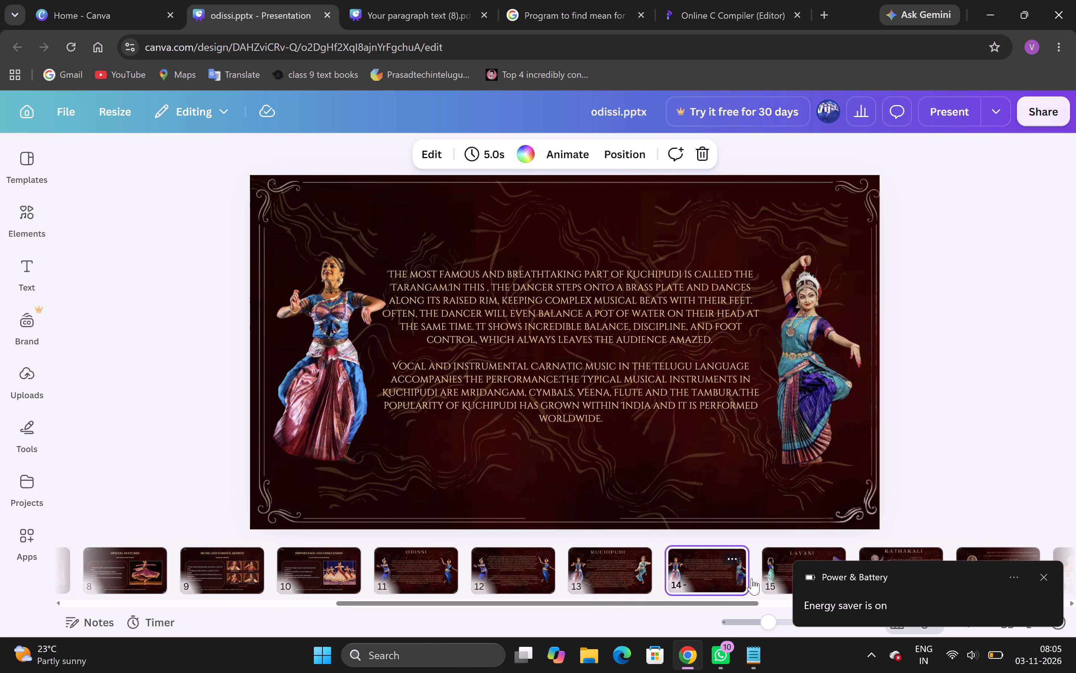
{"action": "left_click", "coordinate": [776, 571]}
{"action": "scroll", "coordinate": [776, 571], "scroll_direction": "left", "scroll_amount": 1}
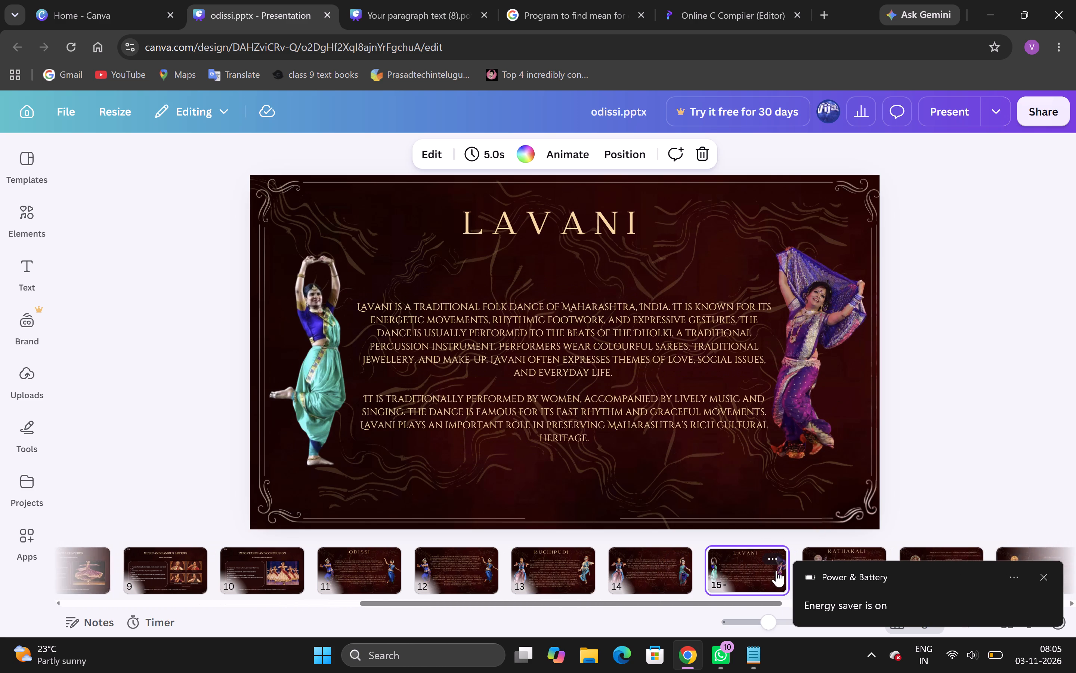
{"action": "scroll", "coordinate": [776, 571], "scroll_direction": "left", "scroll_amount": 1}
Review the Kathakali slides on pages 16 to 18.
{"action": "right_click", "coordinate": [776, 571]}
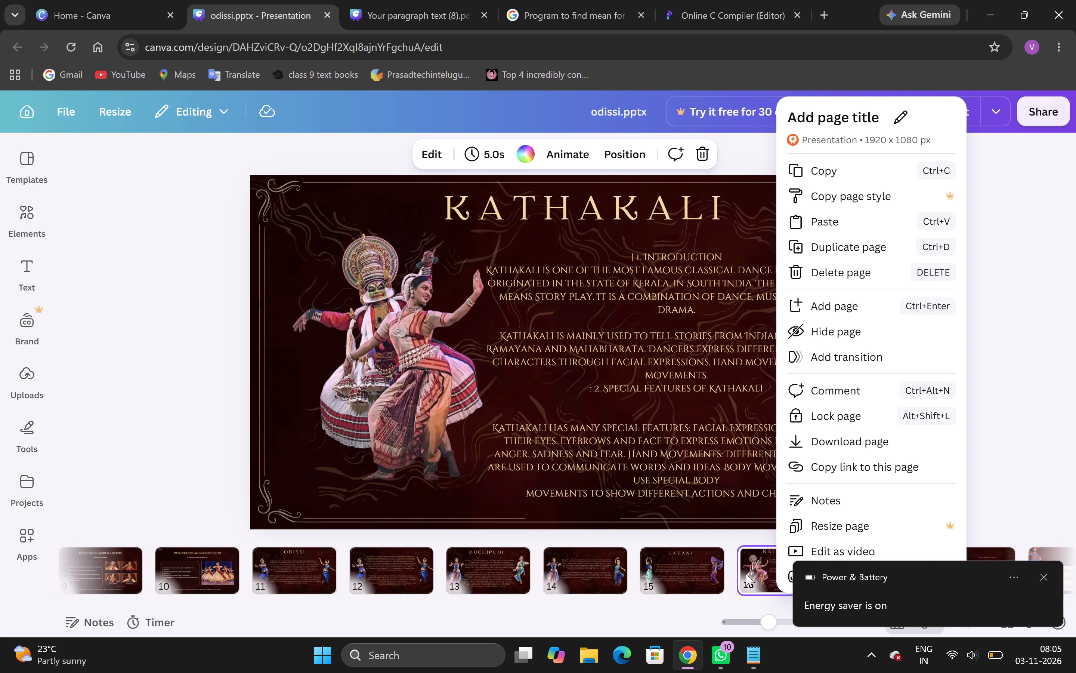
{"action": "left_click", "coordinate": [749, 575]}
{"action": "scroll", "coordinate": [749, 575], "scroll_direction": "left", "scroll_amount": 1}
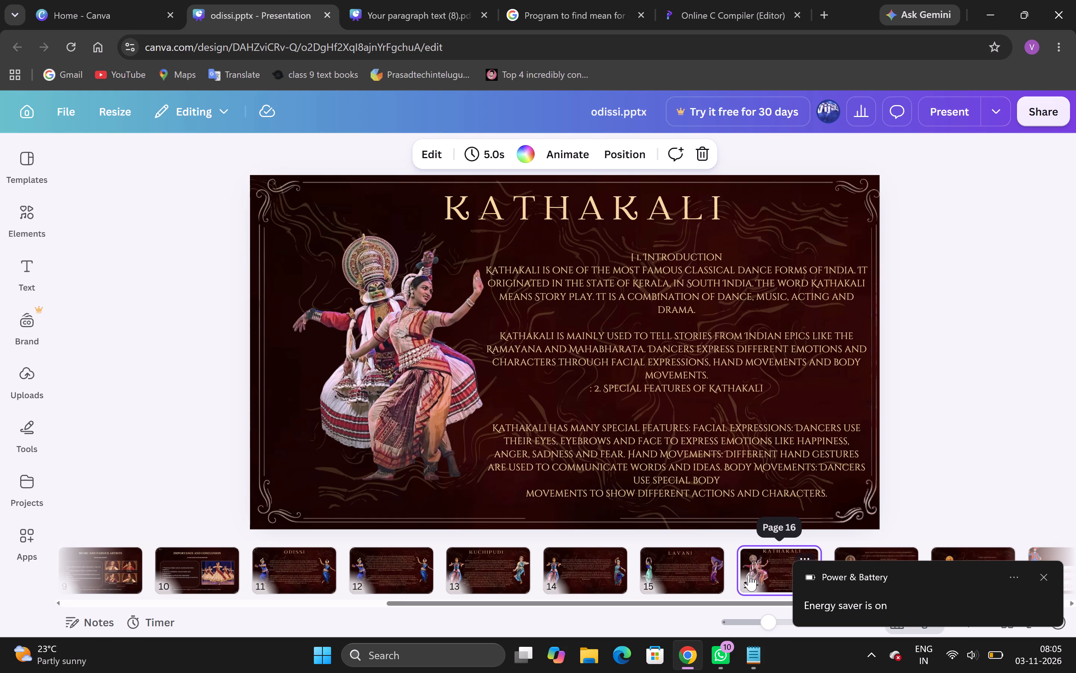
{"action": "scroll", "coordinate": [749, 575], "scroll_direction": "left", "scroll_amount": 2}
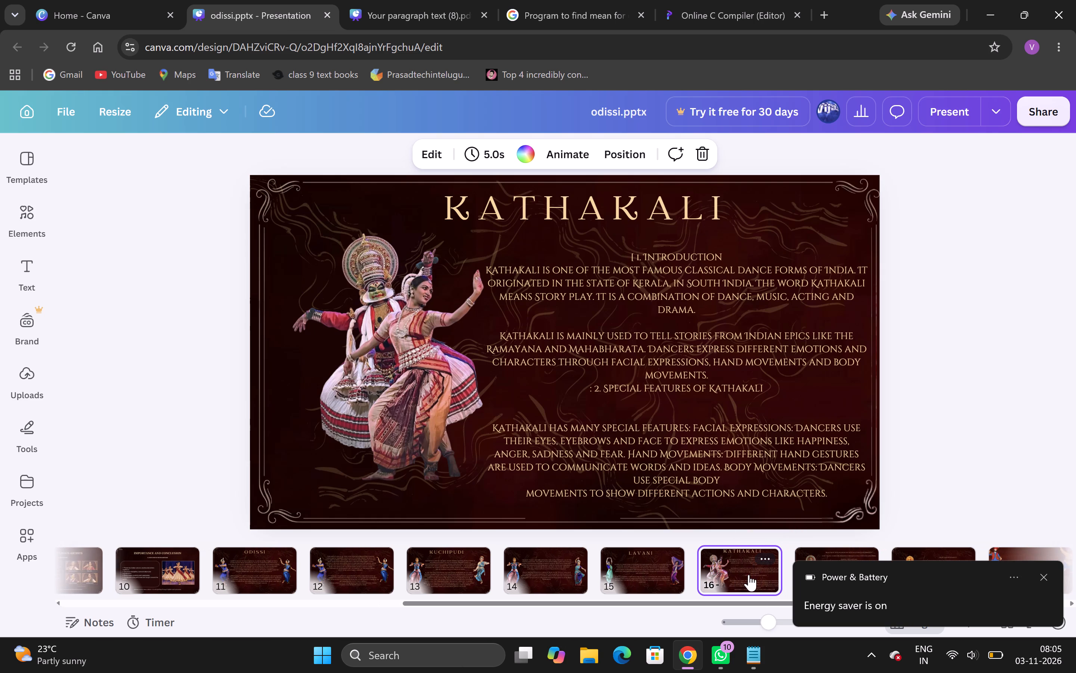
{"action": "scroll", "coordinate": [749, 575], "scroll_direction": "left", "scroll_amount": 2}
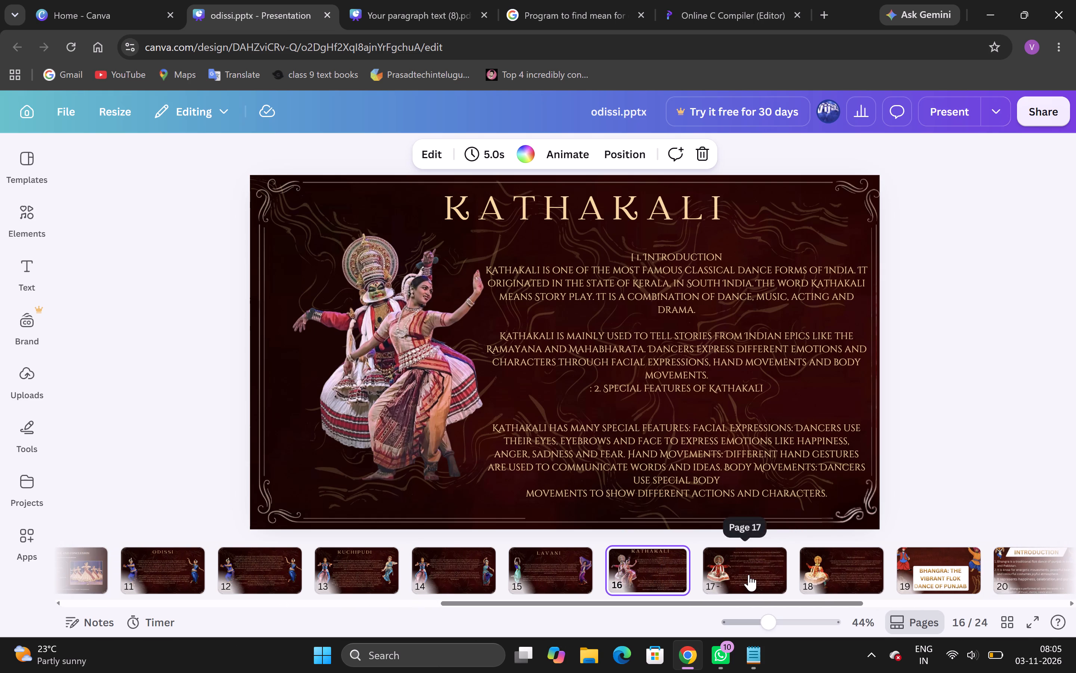
{"action": "left_click", "coordinate": [749, 575]}
{"action": "scroll", "coordinate": [749, 575], "scroll_direction": "left", "scroll_amount": 2}
{"action": "left_click", "coordinate": [749, 575]}
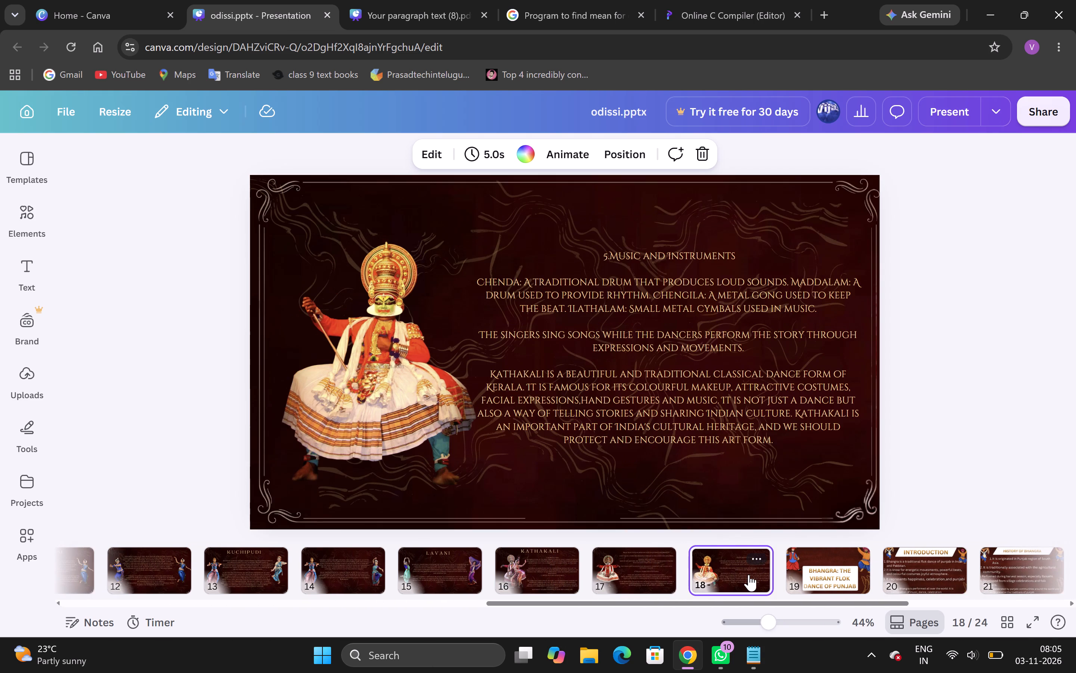
Review the Bhangra slides, starting with the title on page 19 and the introduction on page 20.
{"action": "left_click", "coordinate": [798, 574]}
{"action": "scroll", "coordinate": [798, 574], "scroll_direction": "left", "scroll_amount": 3}
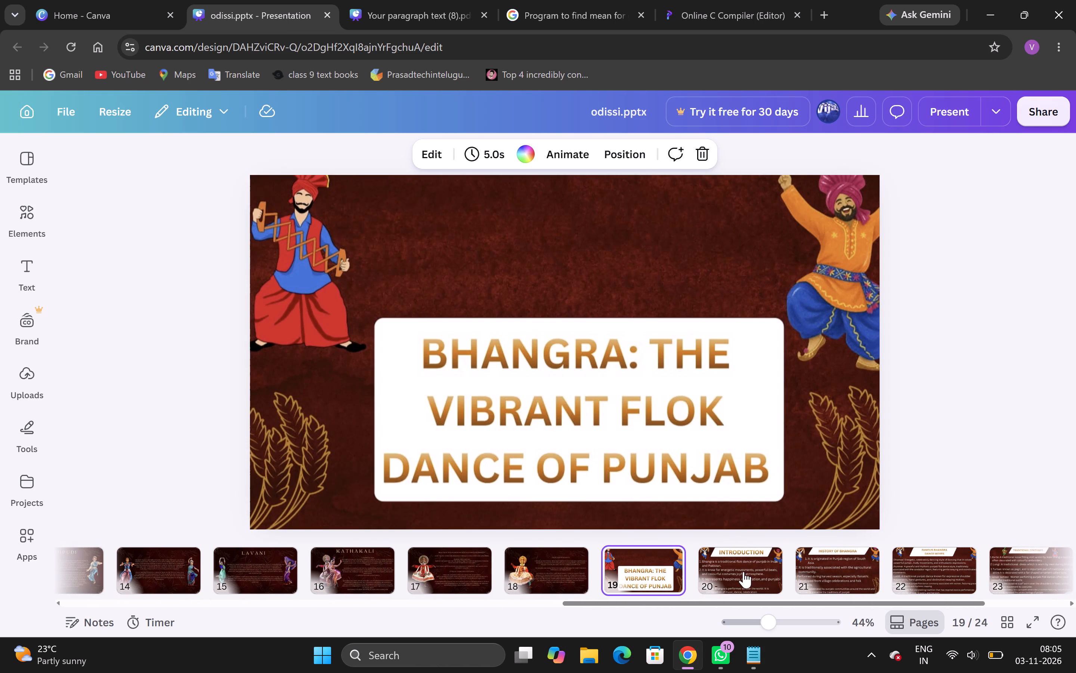
{"action": "left_click", "coordinate": [743, 572]}
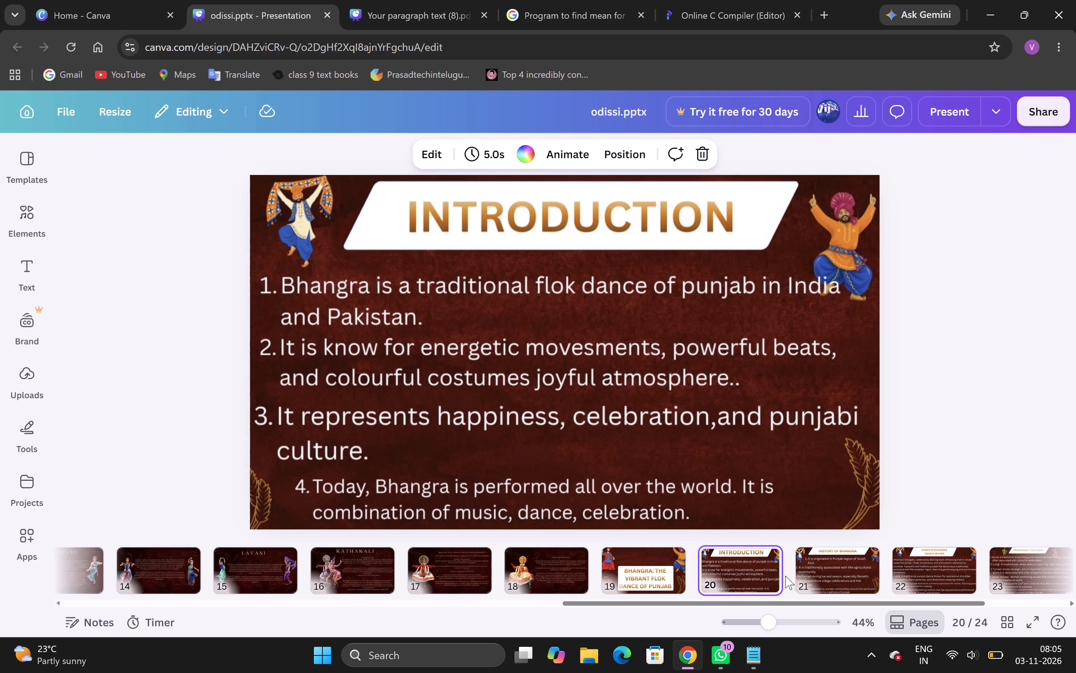
Delete the six Bhangra pages, 19 to 24, at the end of the presentation.
{"action": "left_click", "coordinate": [645, 580]}
{"action": "key", "text": "Delete"}
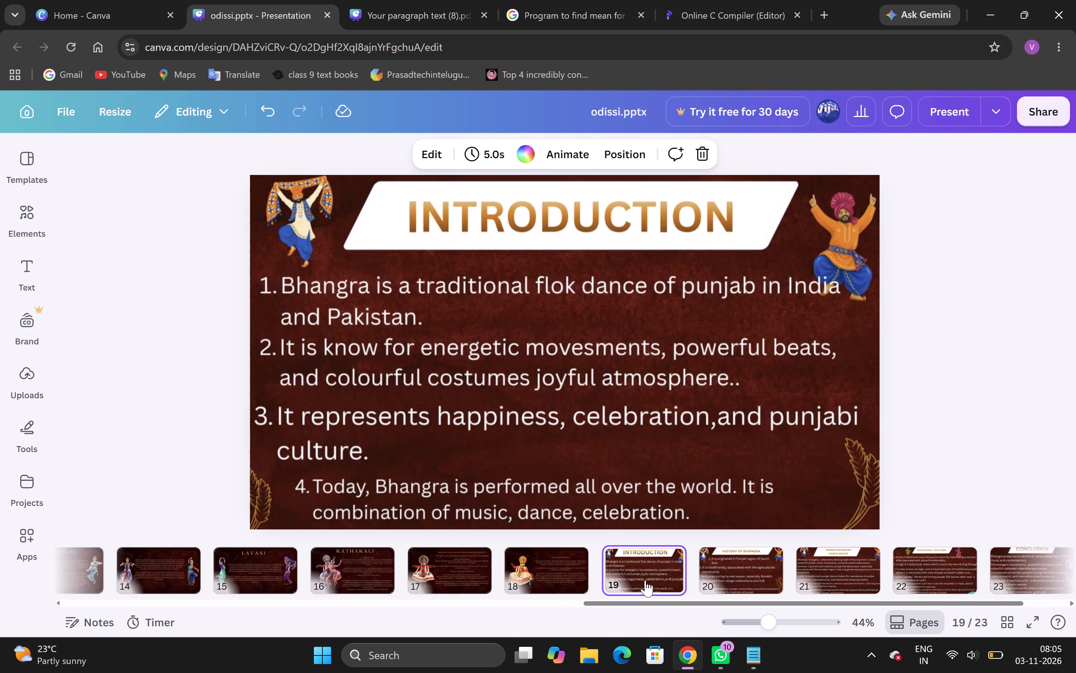
{"action": "key", "text": "Delete"}
{"action": "key", "text": "Delete"}
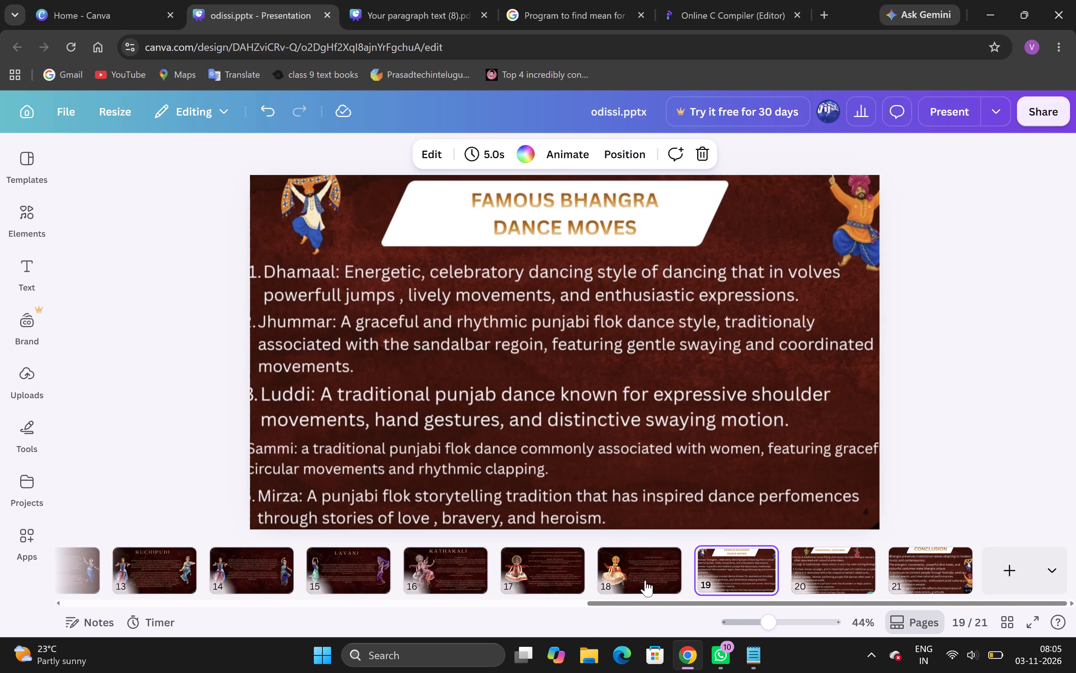
{"action": "key", "text": "Delete"}
{"action": "key", "text": "Delete"}
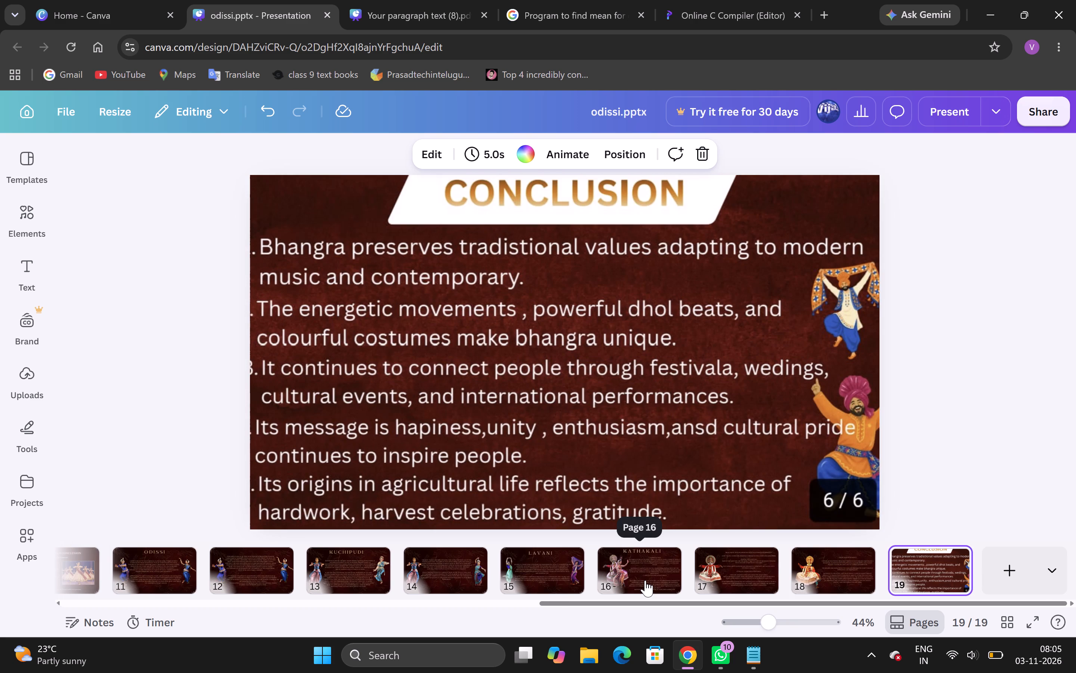
{"action": "key", "text": "Delete"}
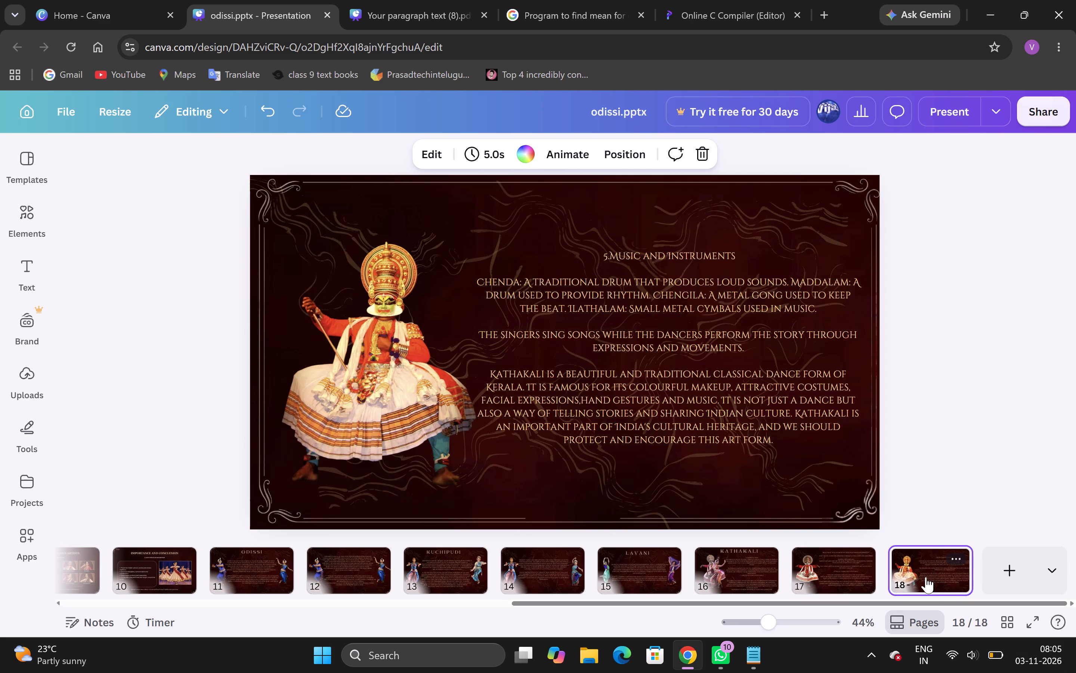
Duplicate the last Kathakali page and strip the copy's dancer picture, image frame and text, keeping only the background.
{"action": "key", "text": "ctrl+d"}
{"action": "left_click", "coordinate": [1030, 585]}
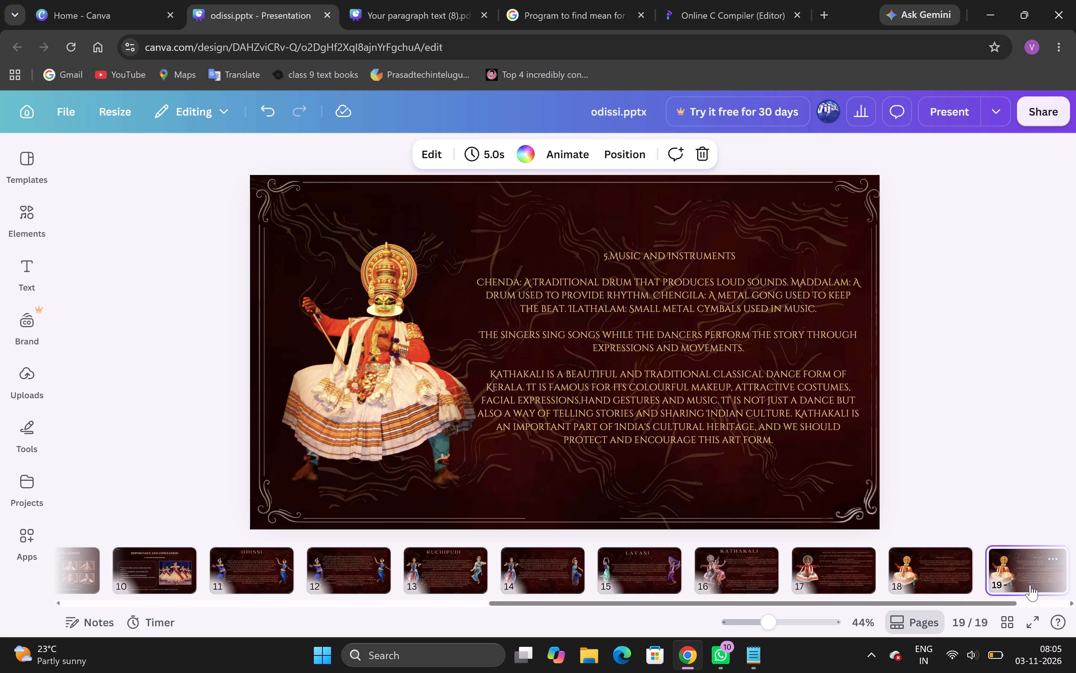
{"action": "left_click", "coordinate": [423, 379]}
{"action": "key", "text": "Delete"}
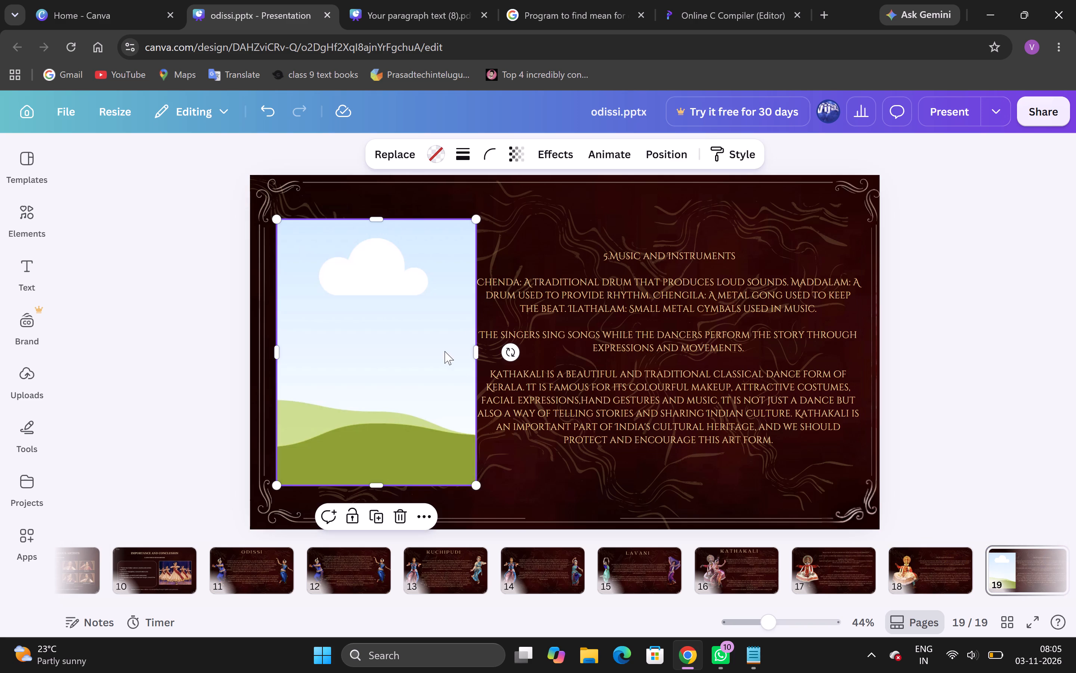
{"action": "key", "text": "Delete"}
{"action": "left_click", "coordinate": [563, 354]}
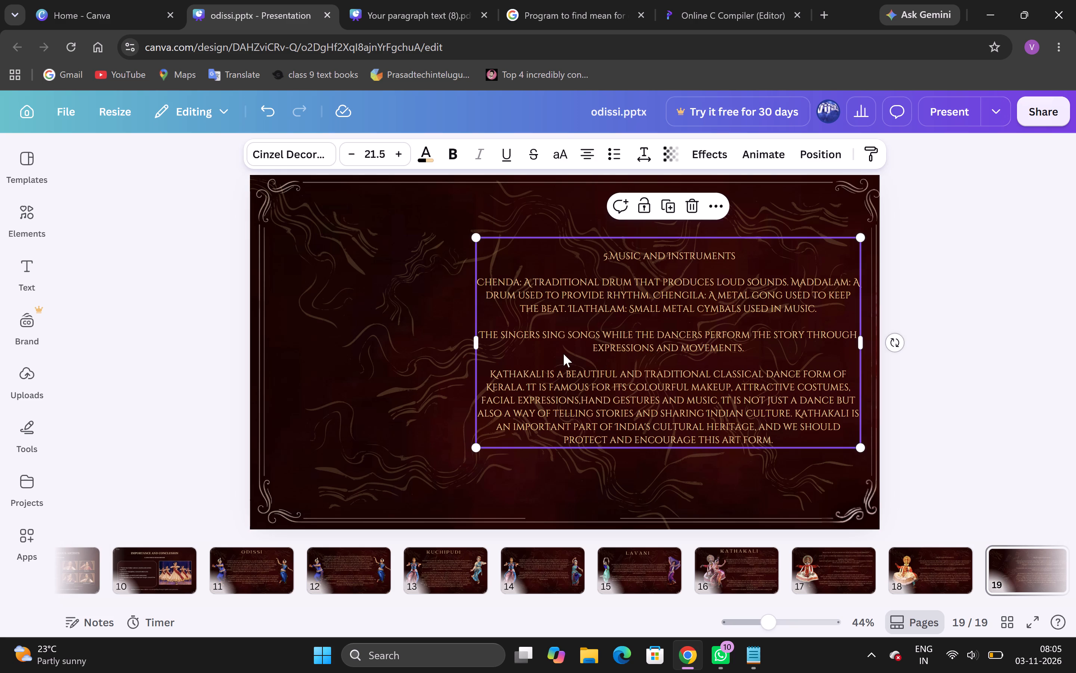
{"action": "key", "text": "Delete"}
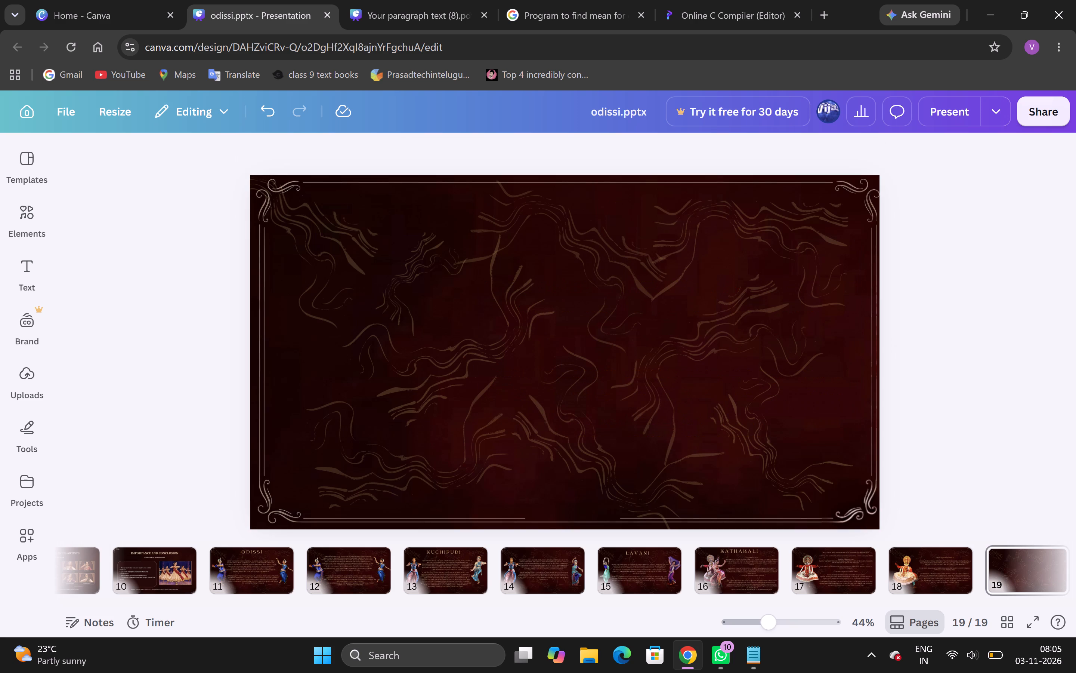
Duplicate the empty background page 19 twice and go back to page 19.
{"action": "key", "text": "ctrl+d"}
{"action": "key", "text": "ctrl+d"}
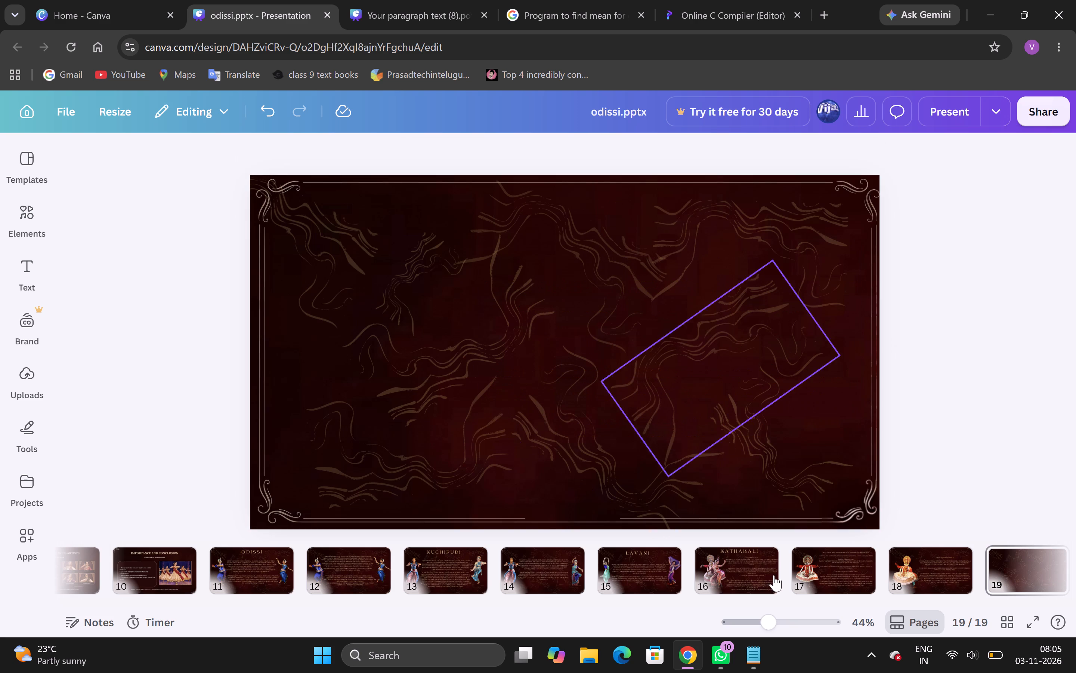
{"action": "scroll", "coordinate": [906, 565], "scroll_direction": "left", "scroll_amount": 4}
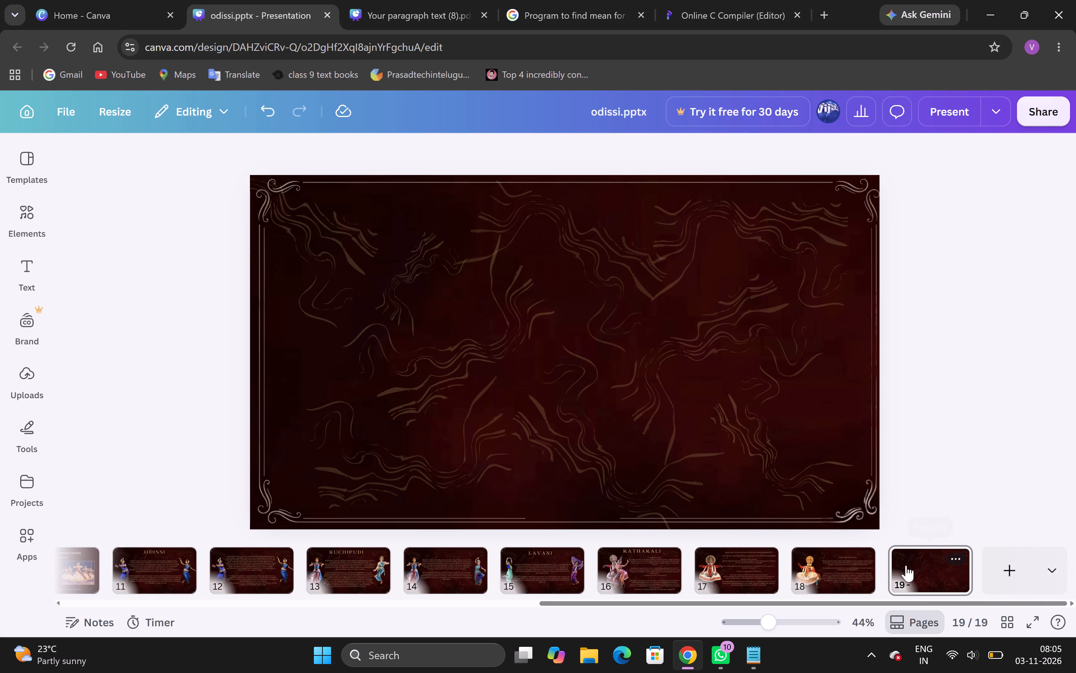
{"action": "scroll", "coordinate": [906, 565], "scroll_direction": "left", "scroll_amount": 2}
{"action": "left_click", "coordinate": [934, 572]}
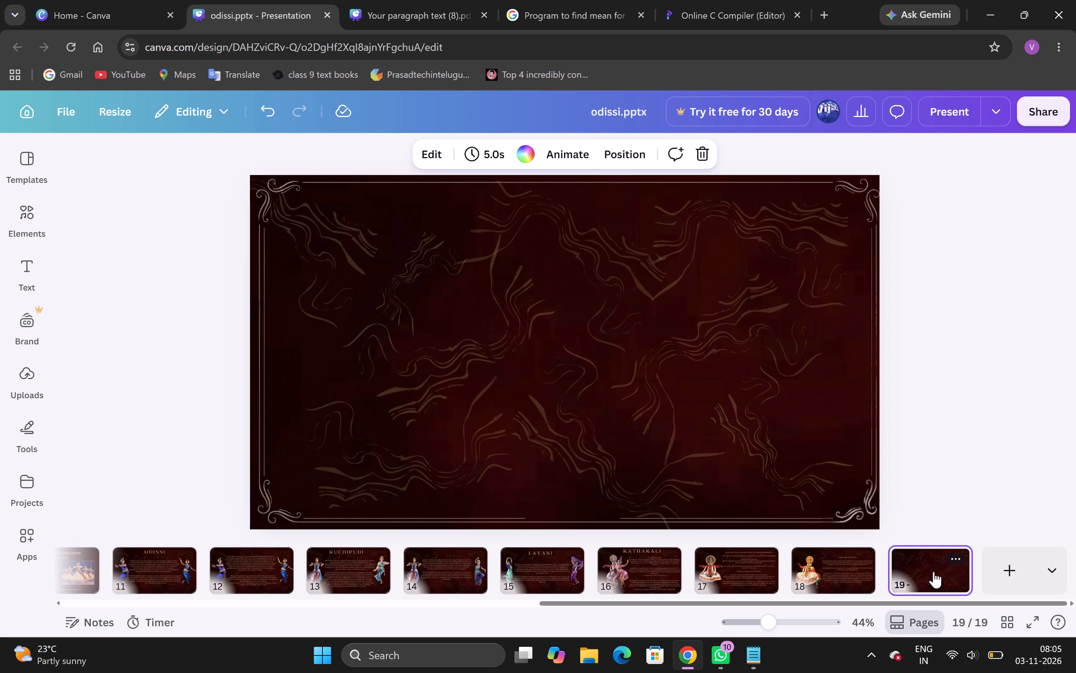
{"action": "key", "text": "ctrl+d"}
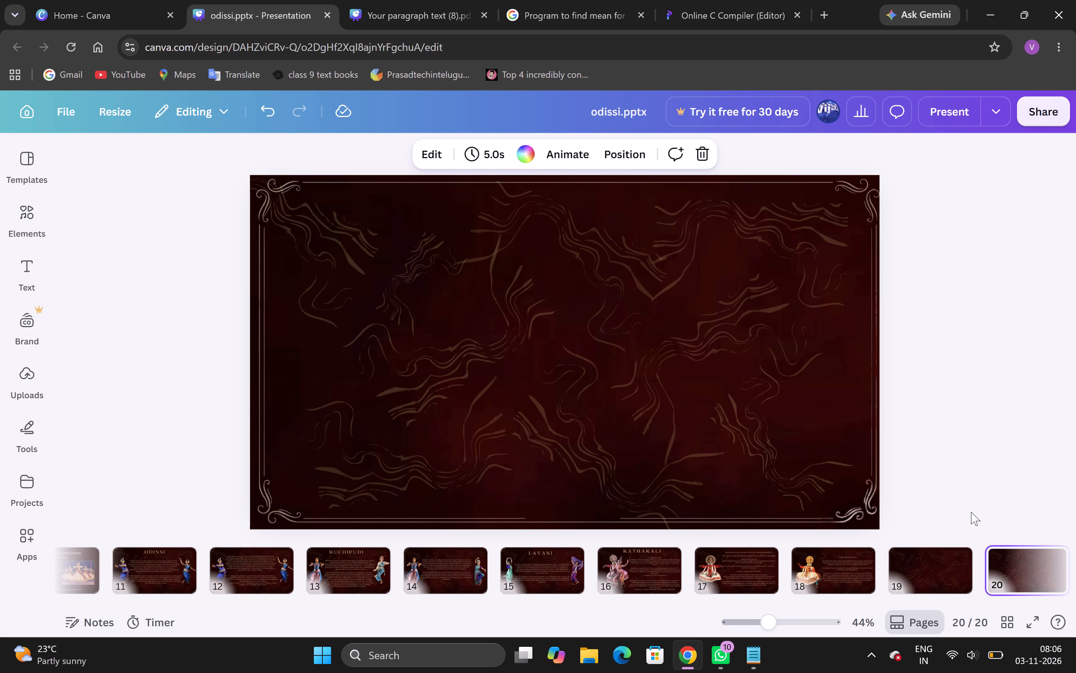
{"action": "key", "text": "ctrl+d"}
{"action": "left_click", "coordinate": [723, 564]}
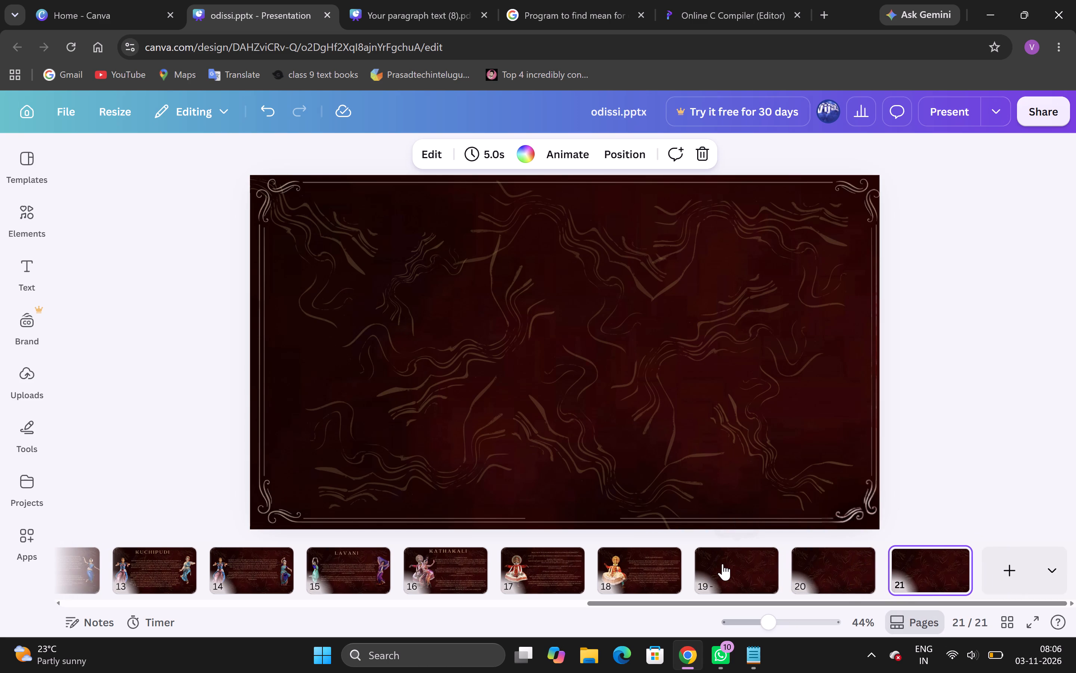
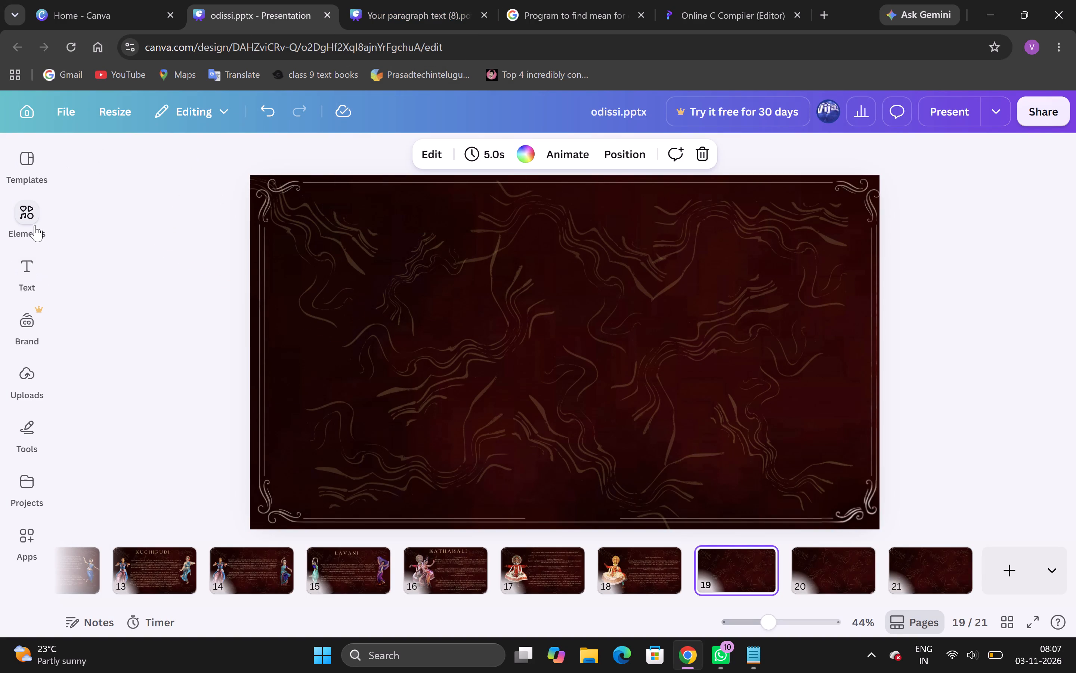
Add the uploaded picture of the dancer in the royal blue costume with one arm raised to page 19.
{"action": "left_click", "coordinate": [31, 381]}
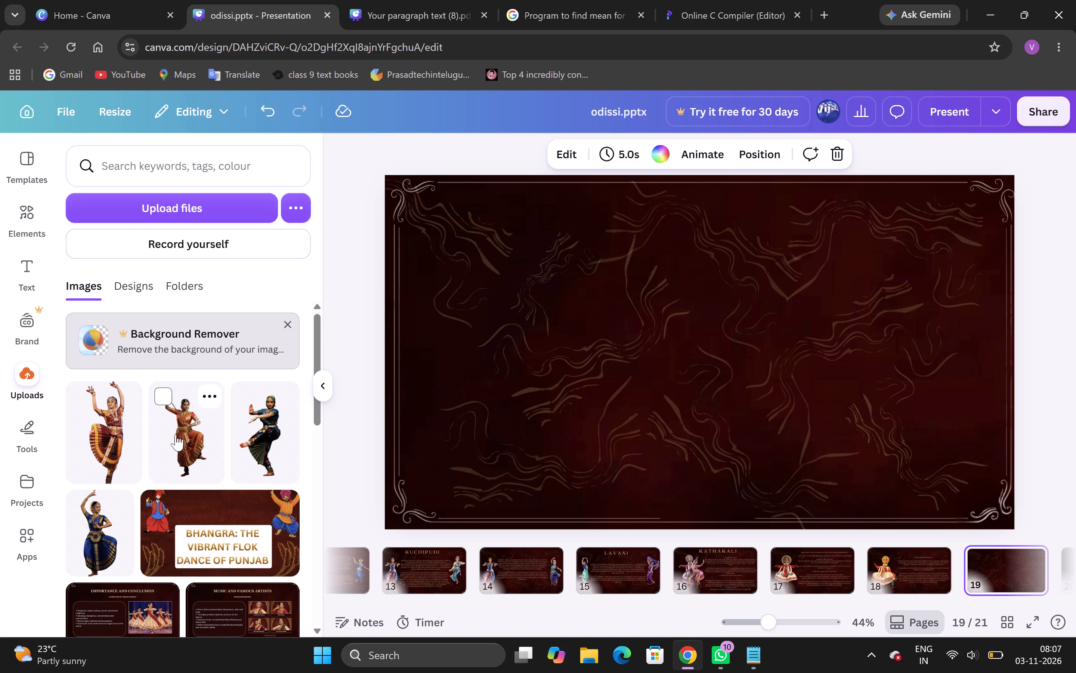
{"action": "left_click", "coordinate": [114, 532]}
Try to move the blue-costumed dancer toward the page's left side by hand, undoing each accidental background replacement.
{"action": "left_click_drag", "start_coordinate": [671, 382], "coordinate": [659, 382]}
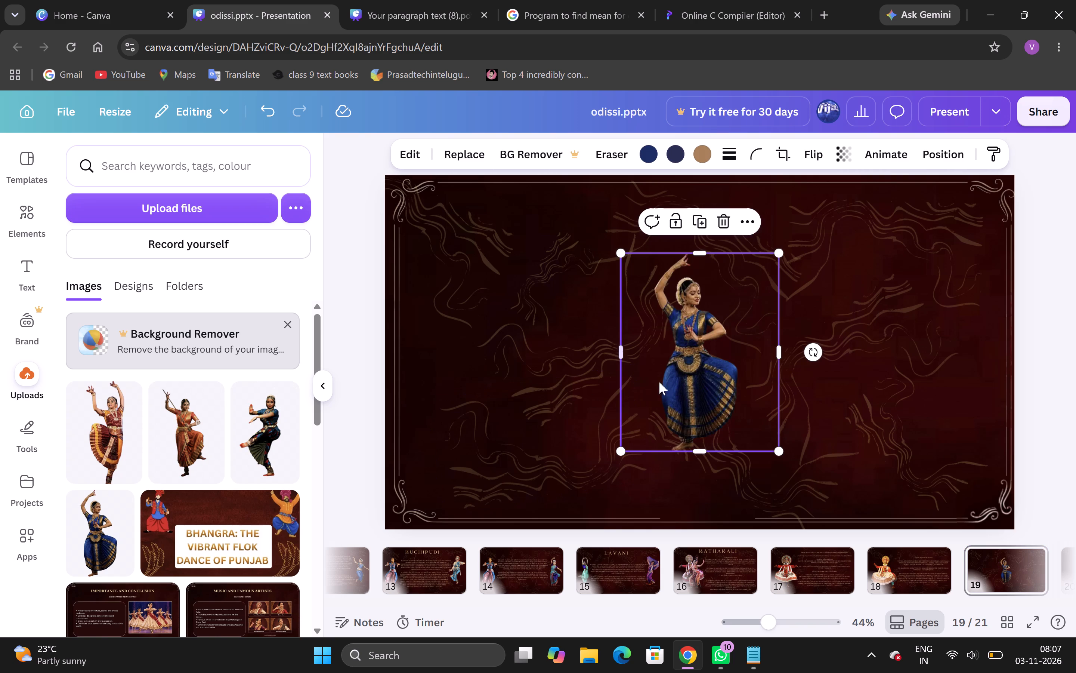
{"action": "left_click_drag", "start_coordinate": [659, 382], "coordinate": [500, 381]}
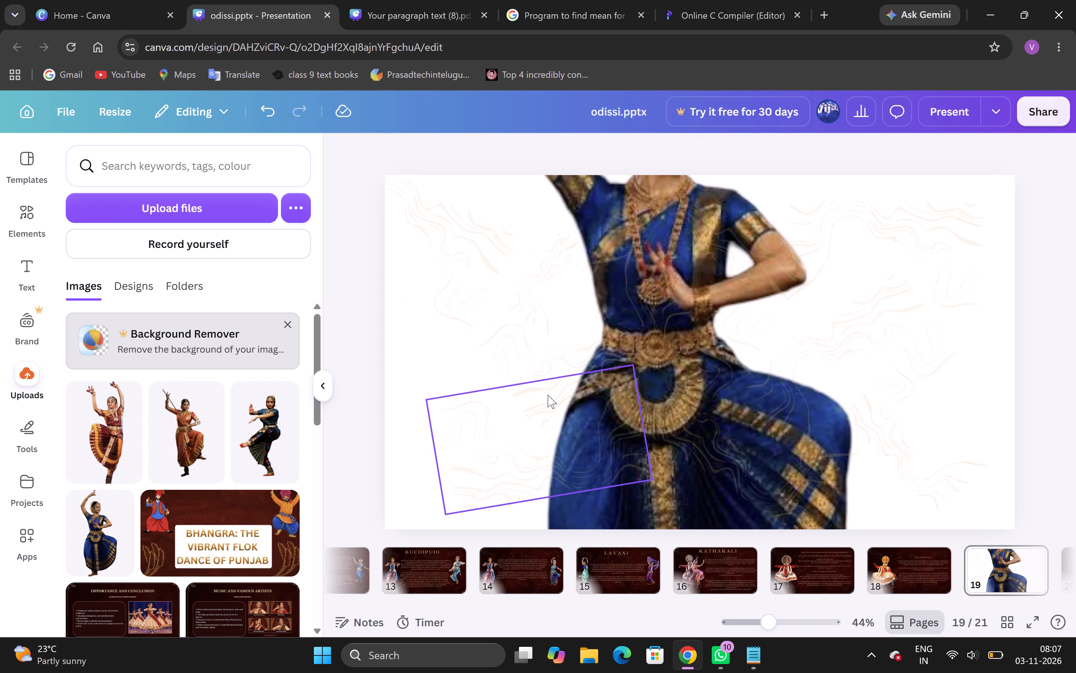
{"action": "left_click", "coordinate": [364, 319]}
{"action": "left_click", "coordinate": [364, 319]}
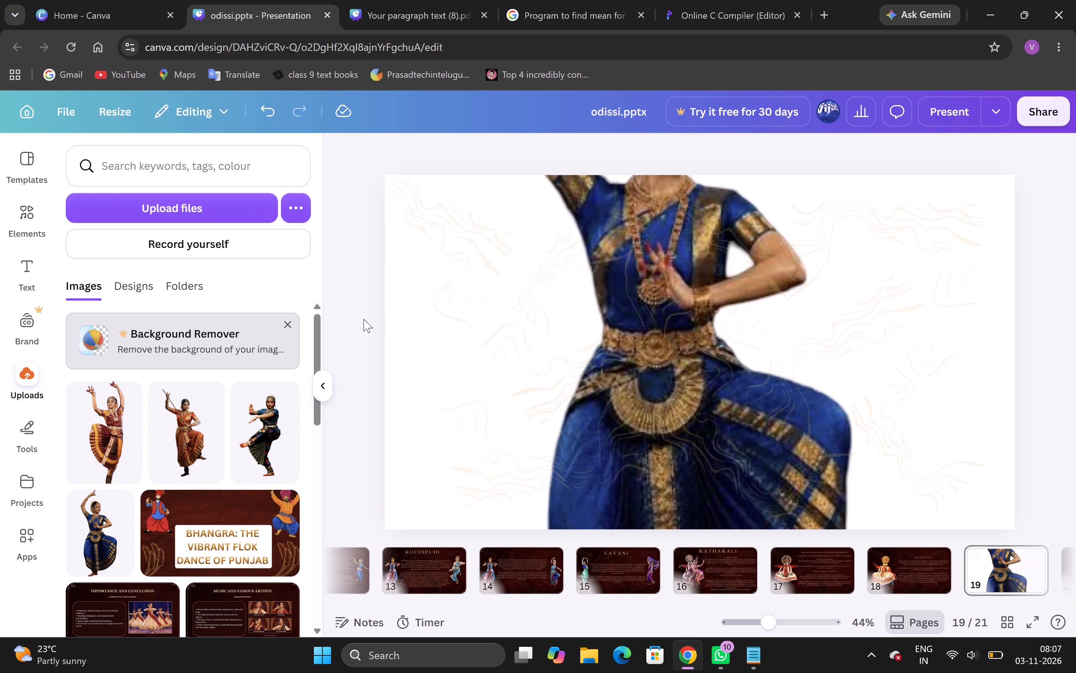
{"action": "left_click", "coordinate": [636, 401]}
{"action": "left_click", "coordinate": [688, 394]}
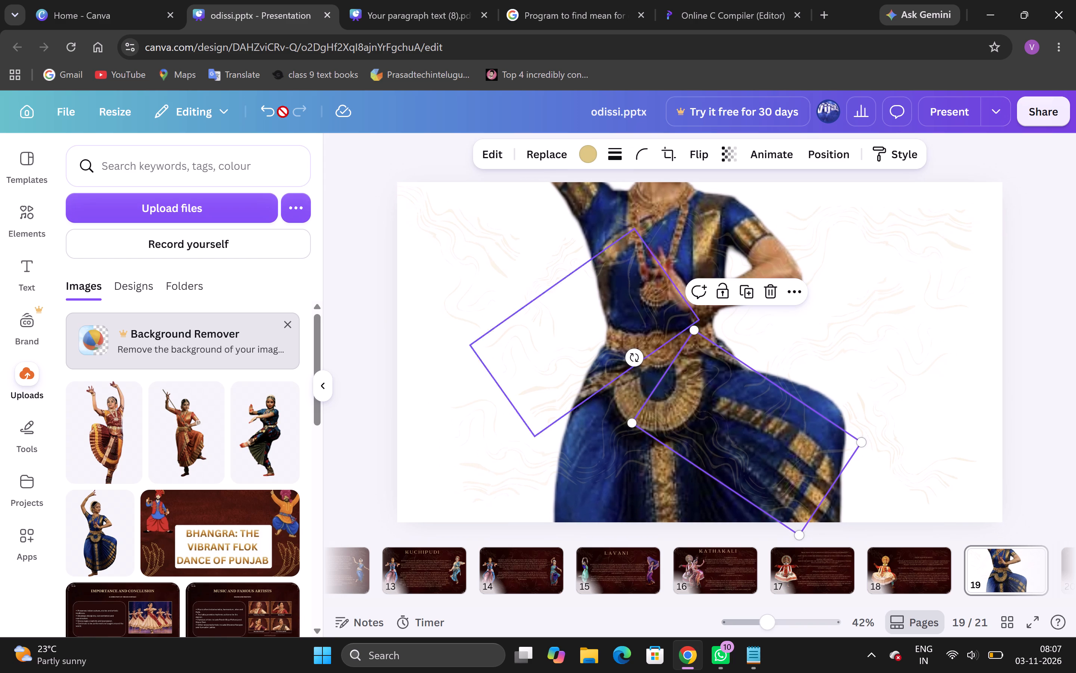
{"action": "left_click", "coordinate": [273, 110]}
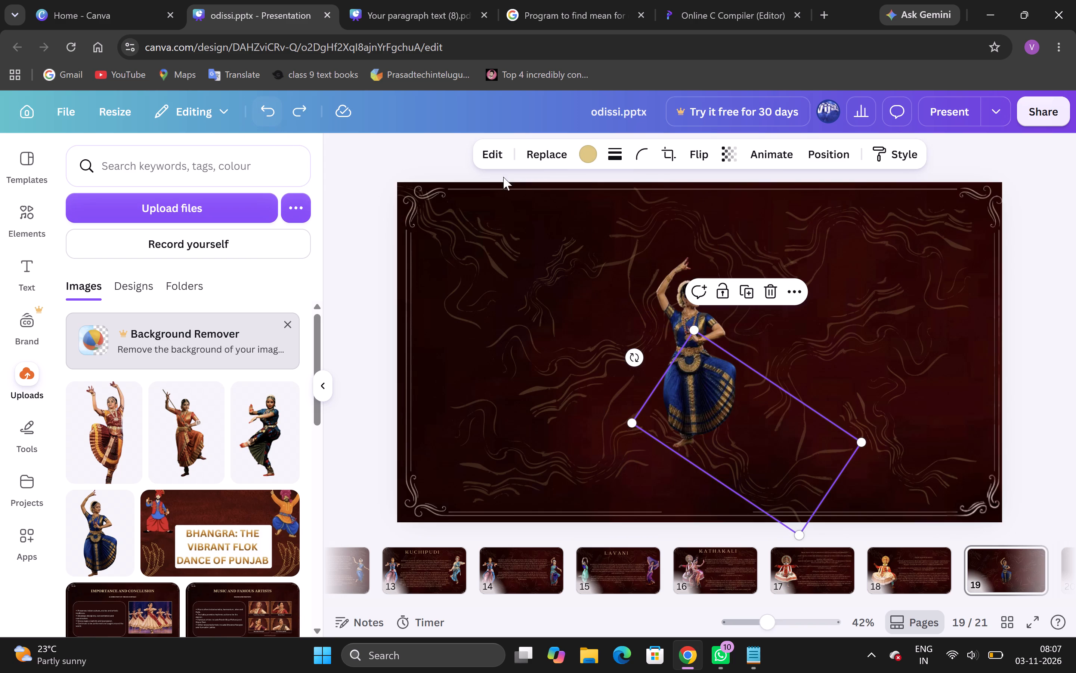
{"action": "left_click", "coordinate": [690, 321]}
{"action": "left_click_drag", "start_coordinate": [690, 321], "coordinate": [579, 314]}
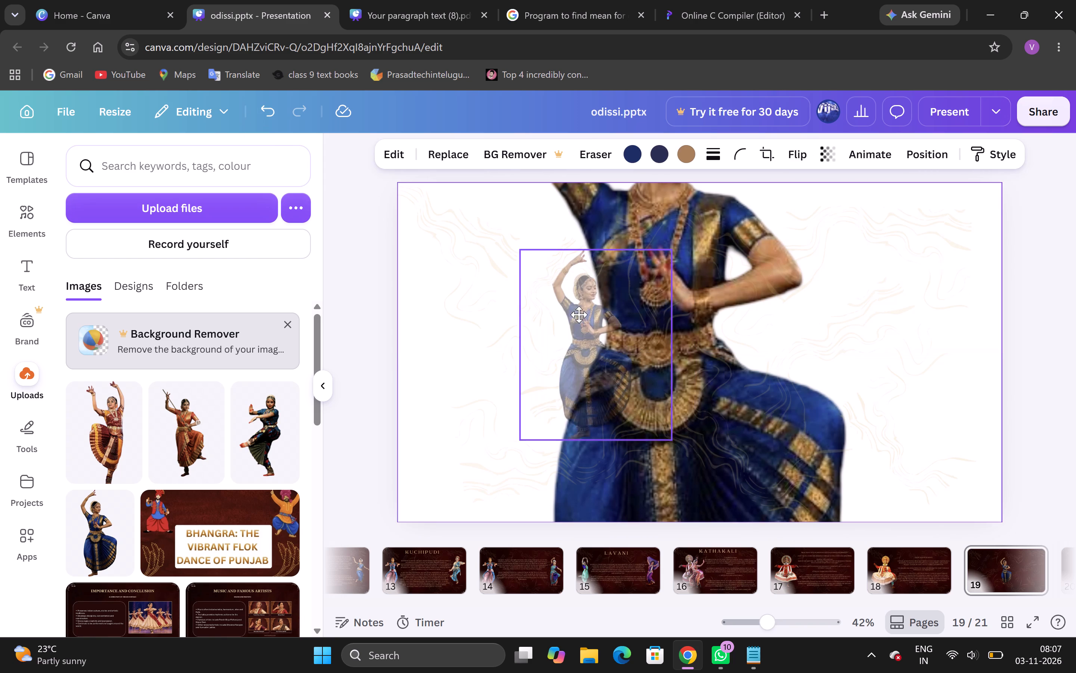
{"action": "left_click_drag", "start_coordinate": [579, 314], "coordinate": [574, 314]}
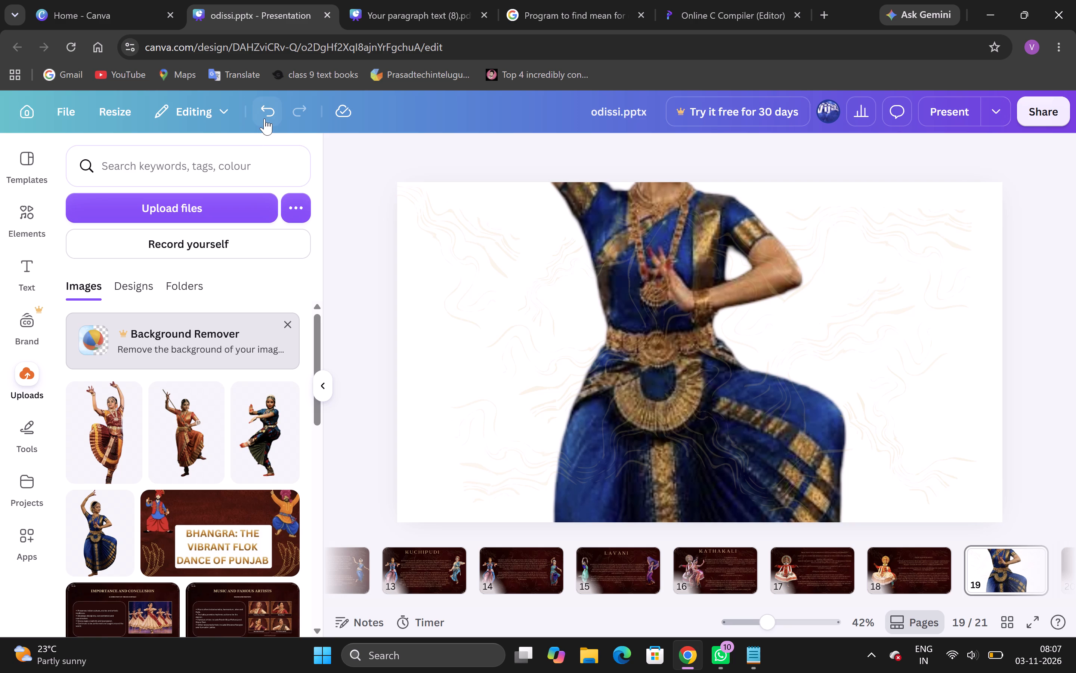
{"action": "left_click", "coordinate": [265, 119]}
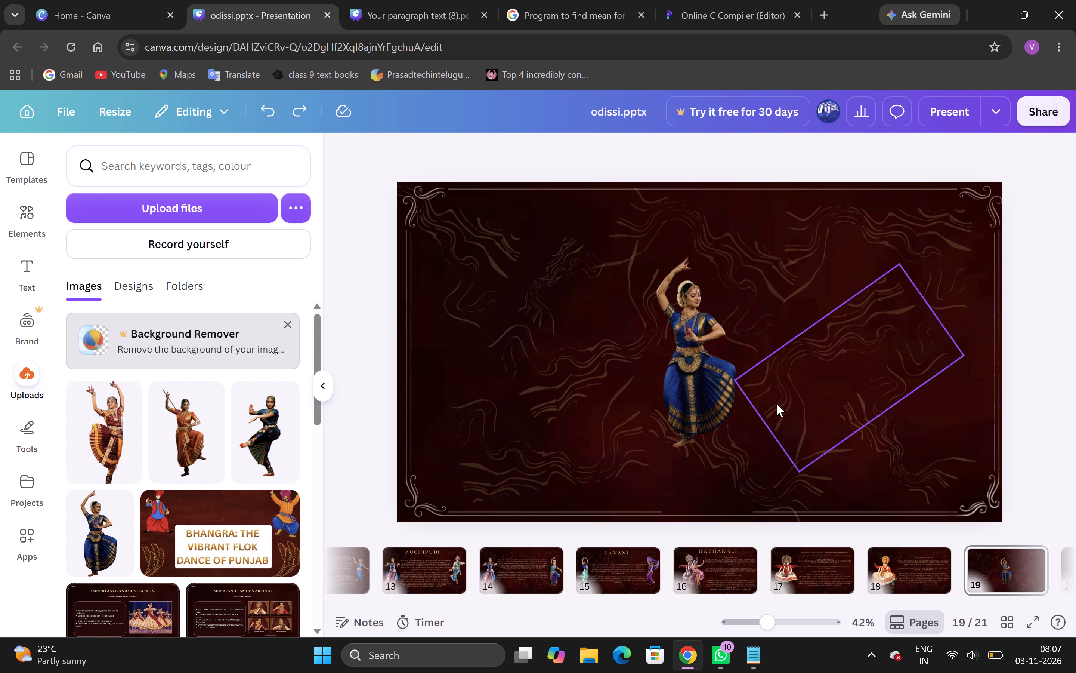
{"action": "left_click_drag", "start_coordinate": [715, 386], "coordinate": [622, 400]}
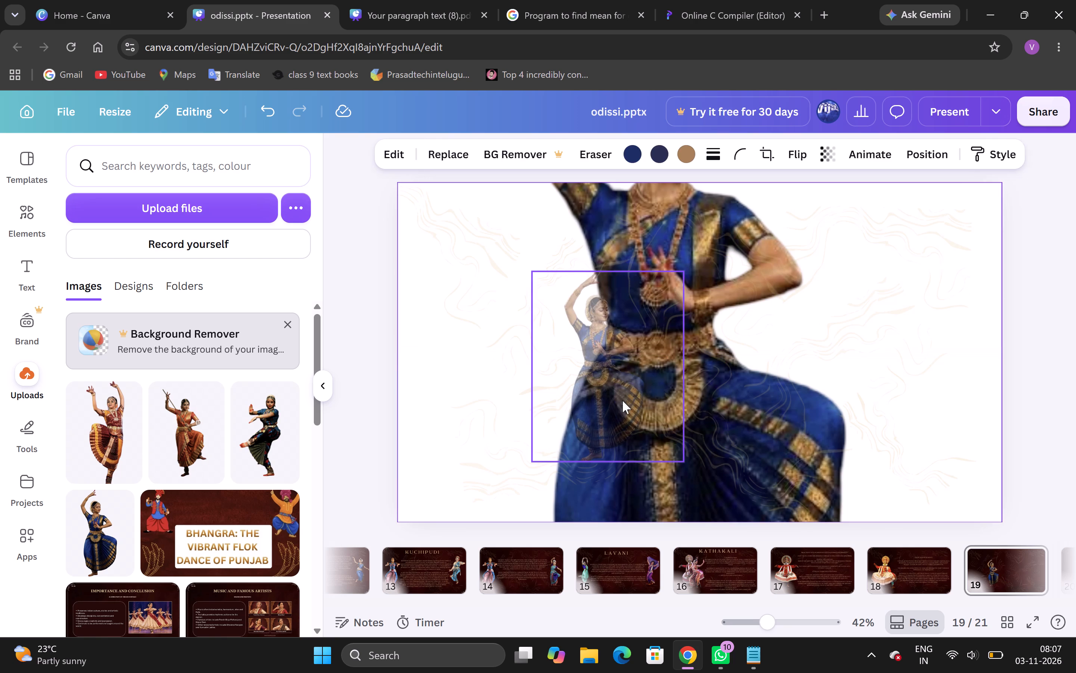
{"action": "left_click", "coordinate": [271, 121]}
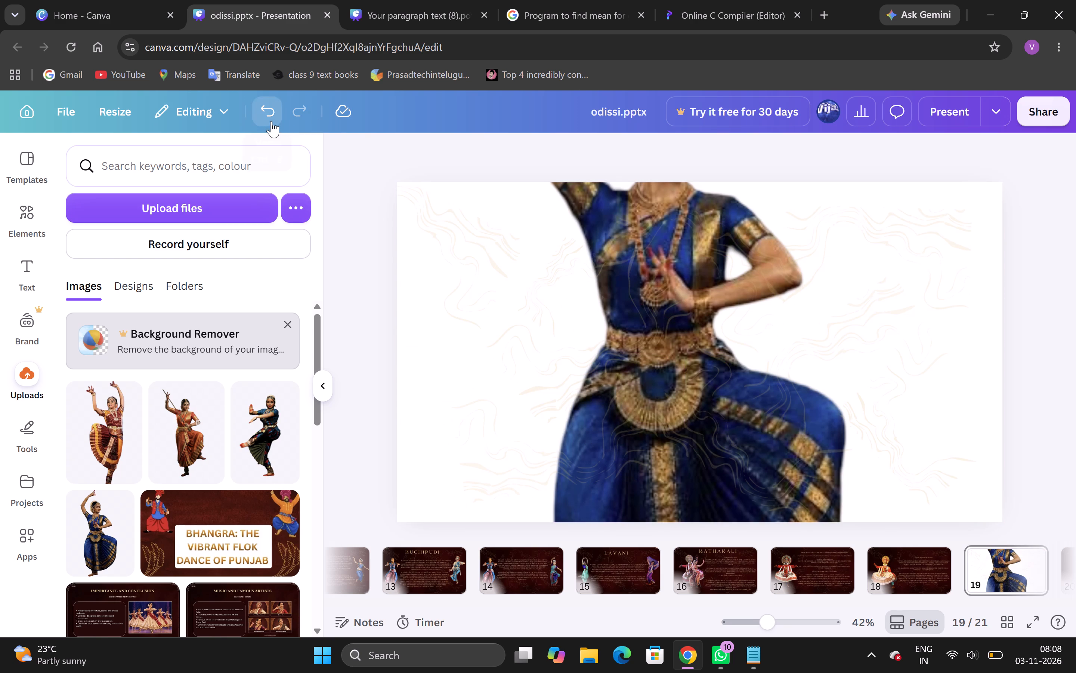
Align the blue-costumed dancer picture to the left edge of page 19.
{"action": "left_click", "coordinate": [667, 340]}
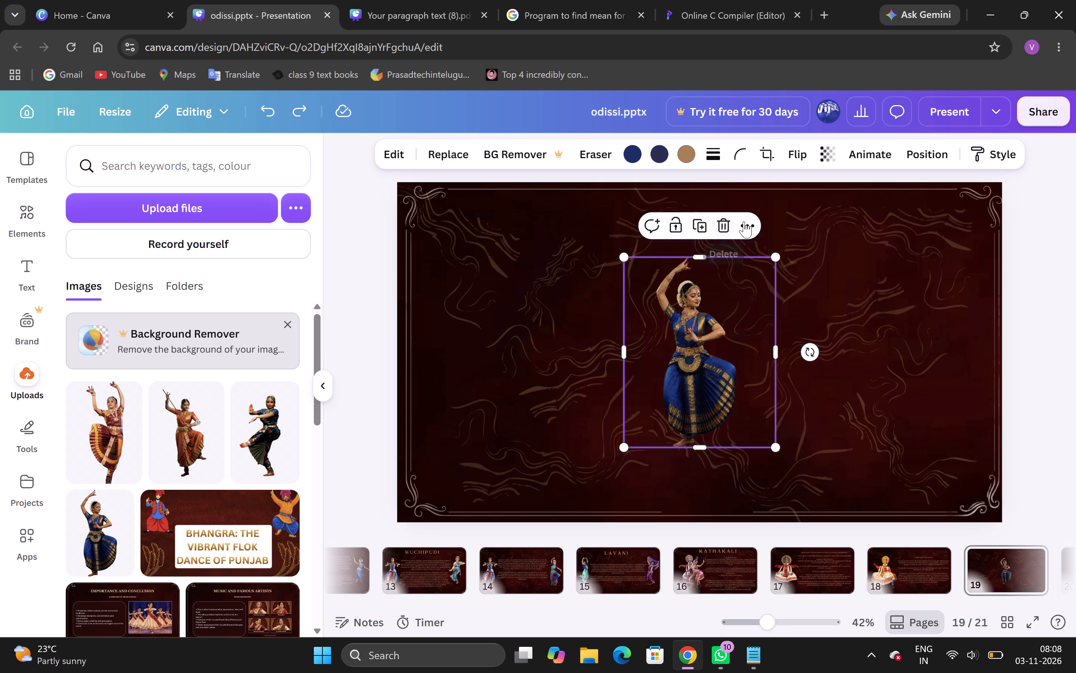
{"action": "left_click", "coordinate": [754, 230]}
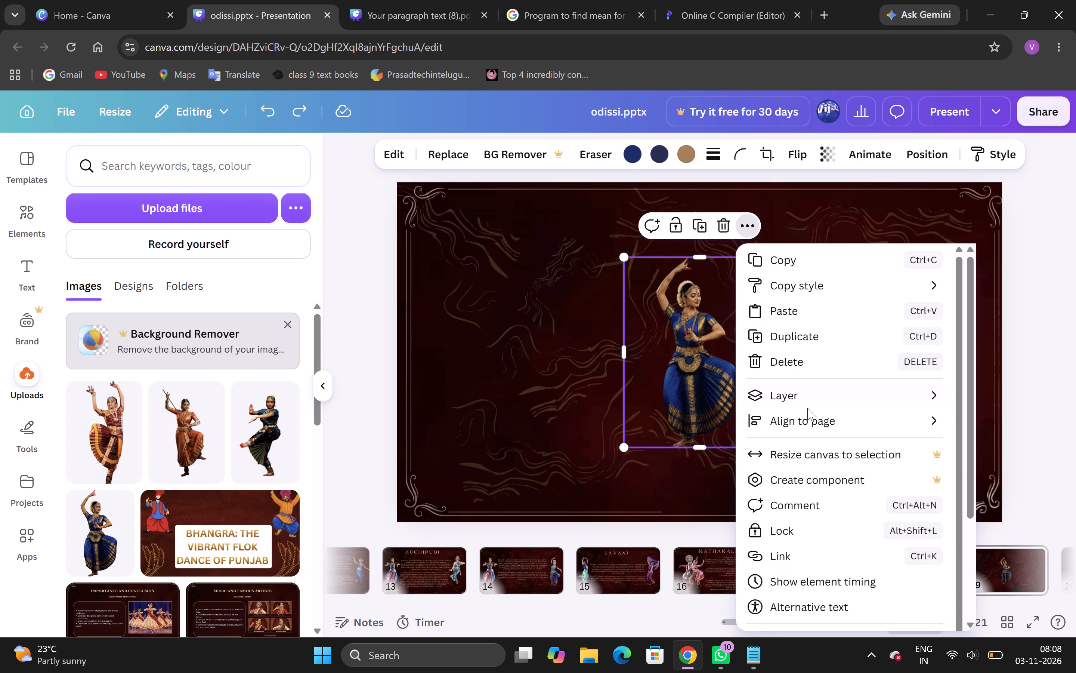
{"action": "left_click", "coordinate": [812, 422]}
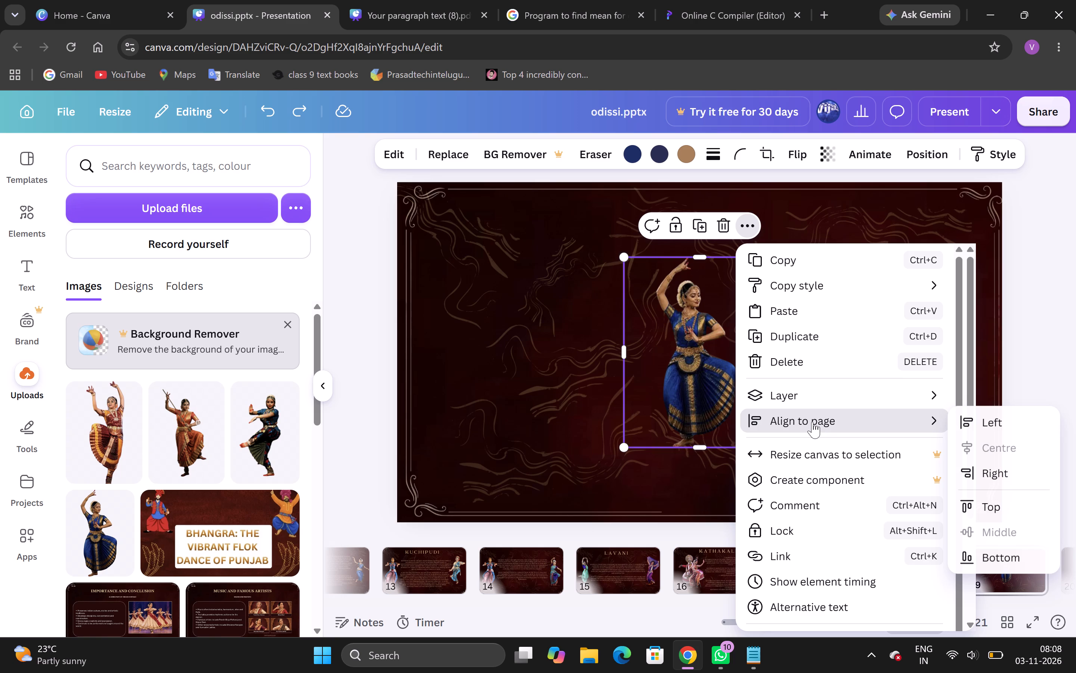
{"action": "left_click", "coordinate": [986, 430]}
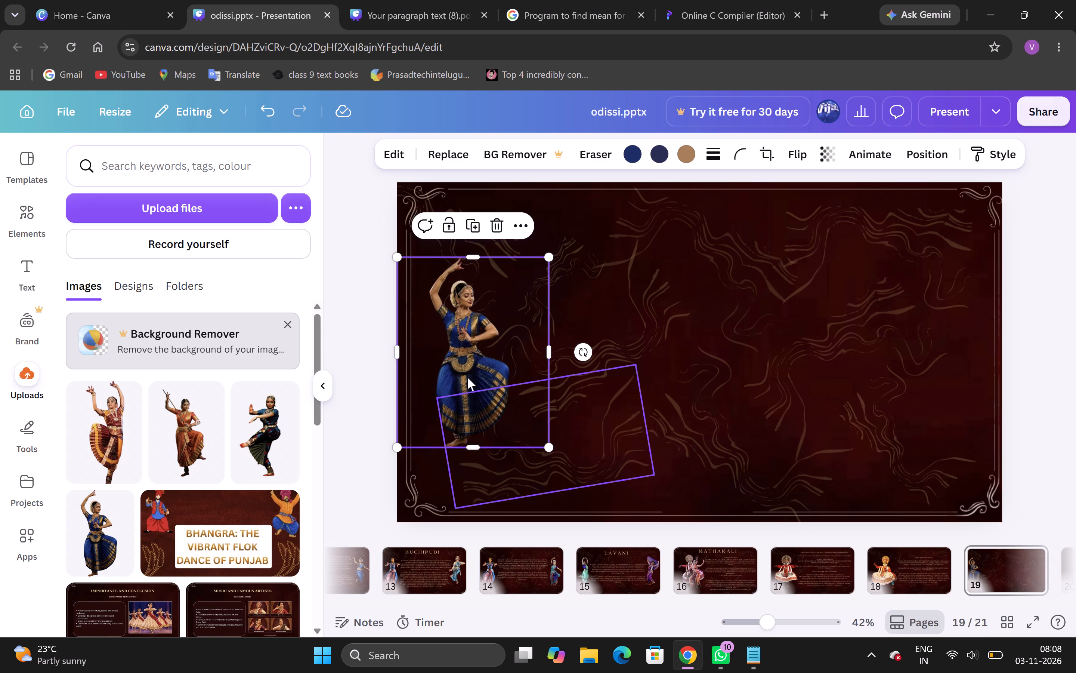
{"action": "left_click", "coordinate": [364, 301]}
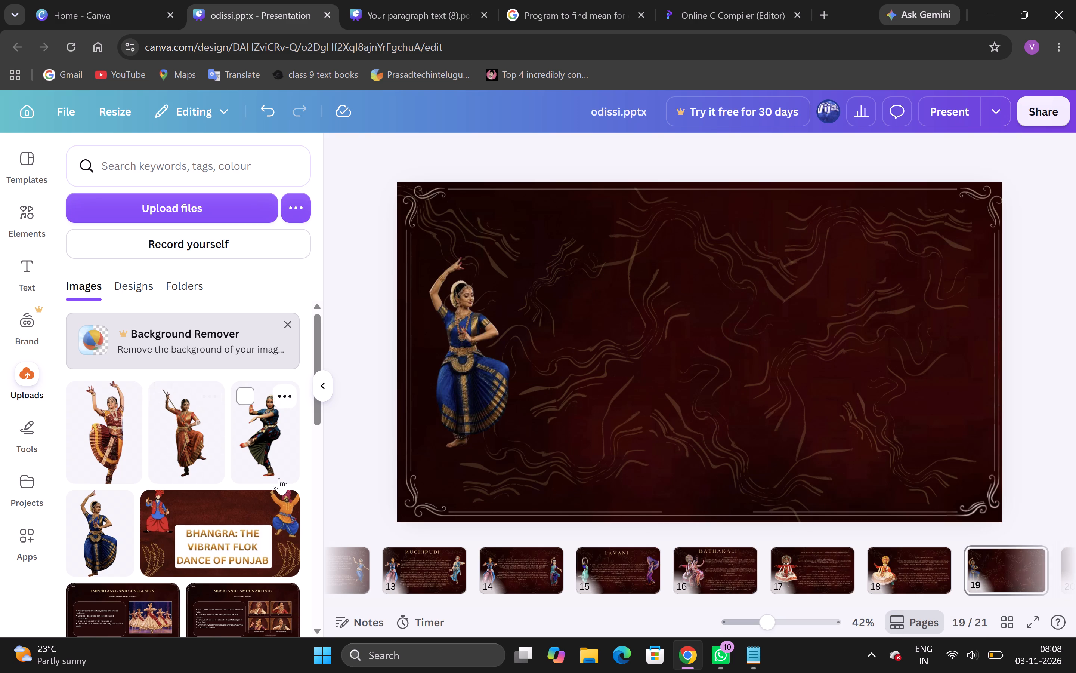
Add the uploaded picture of the dancer in the dark multicoloured costume with one leg lifted and shrink it slightly.
{"action": "left_click", "coordinate": [270, 438]}
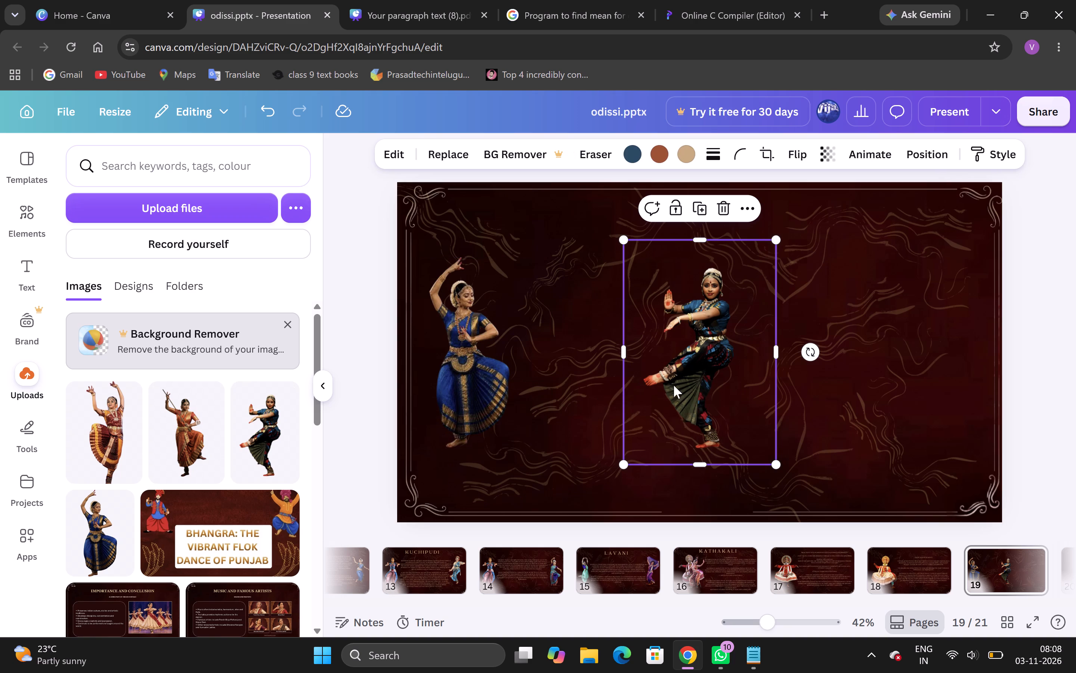
{"action": "left_click_drag", "start_coordinate": [625, 238], "coordinate": [640, 257]}
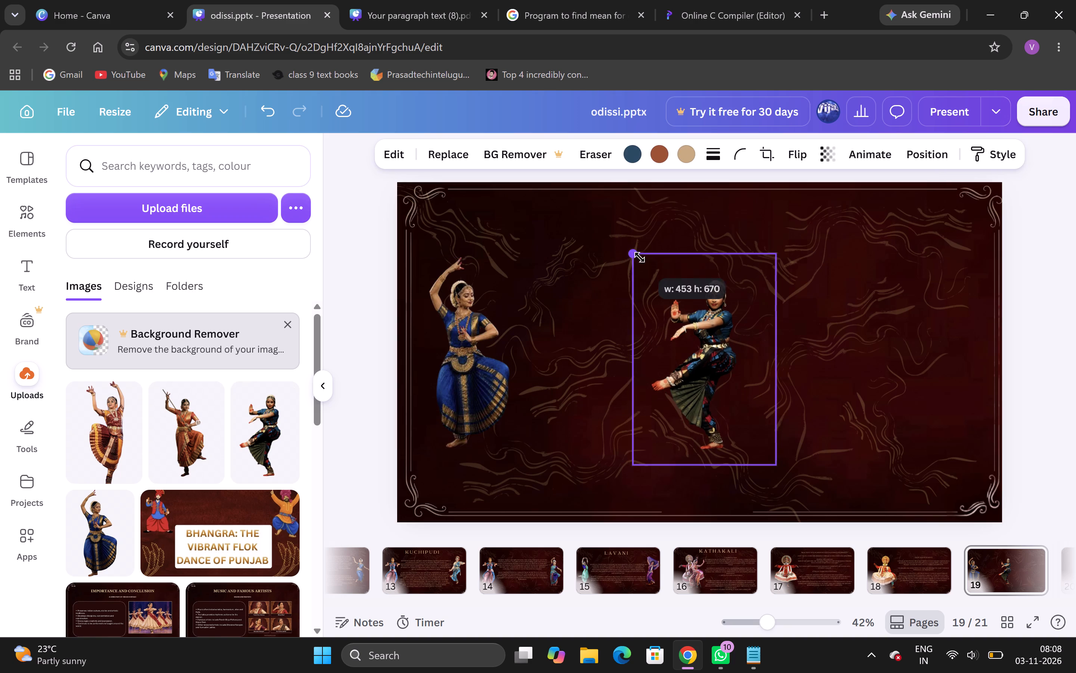
{"action": "left_click_drag", "start_coordinate": [640, 257], "coordinate": [642, 259]}
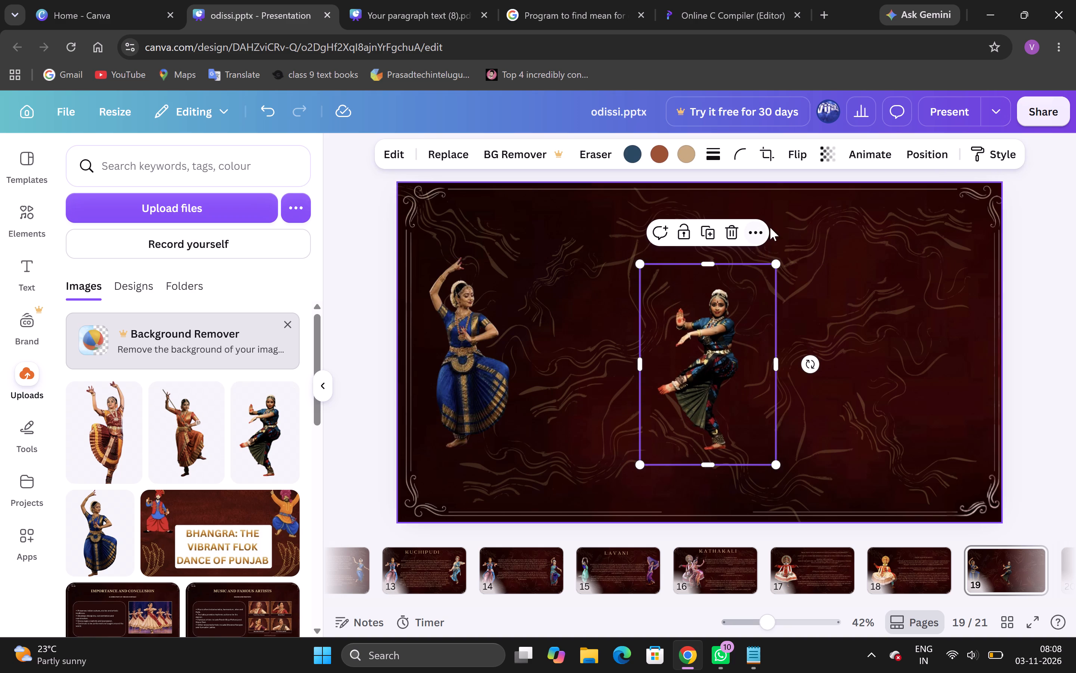
Align the lifted-leg dancer picture to the right edge of the page.
{"action": "left_click", "coordinate": [760, 232]}
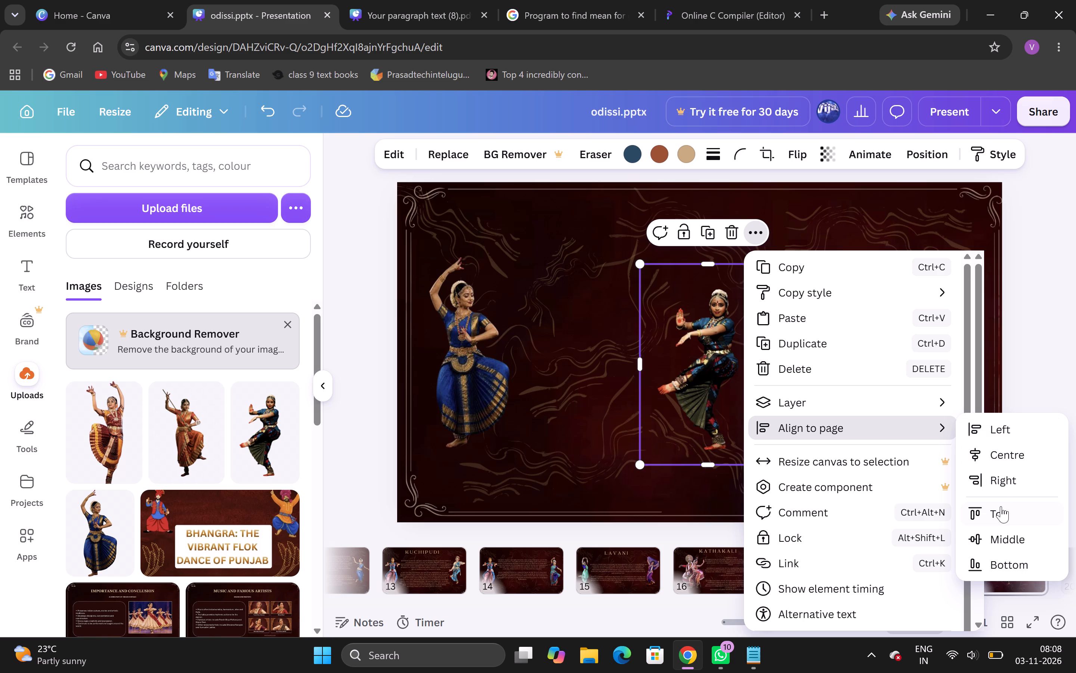
{"action": "left_click", "coordinate": [1001, 487]}
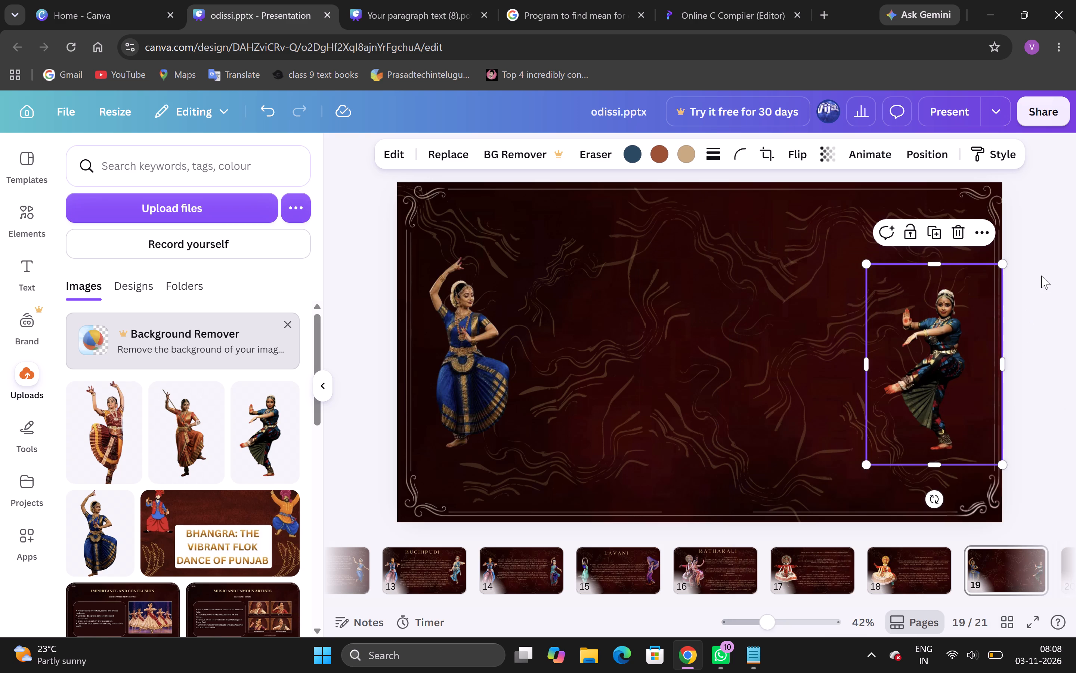
{"action": "left_click", "coordinate": [1041, 276]}
Enlarge the lifted-leg dancer picture slightly to about 447 wide by 660 high.
{"action": "left_click", "coordinate": [947, 322]}
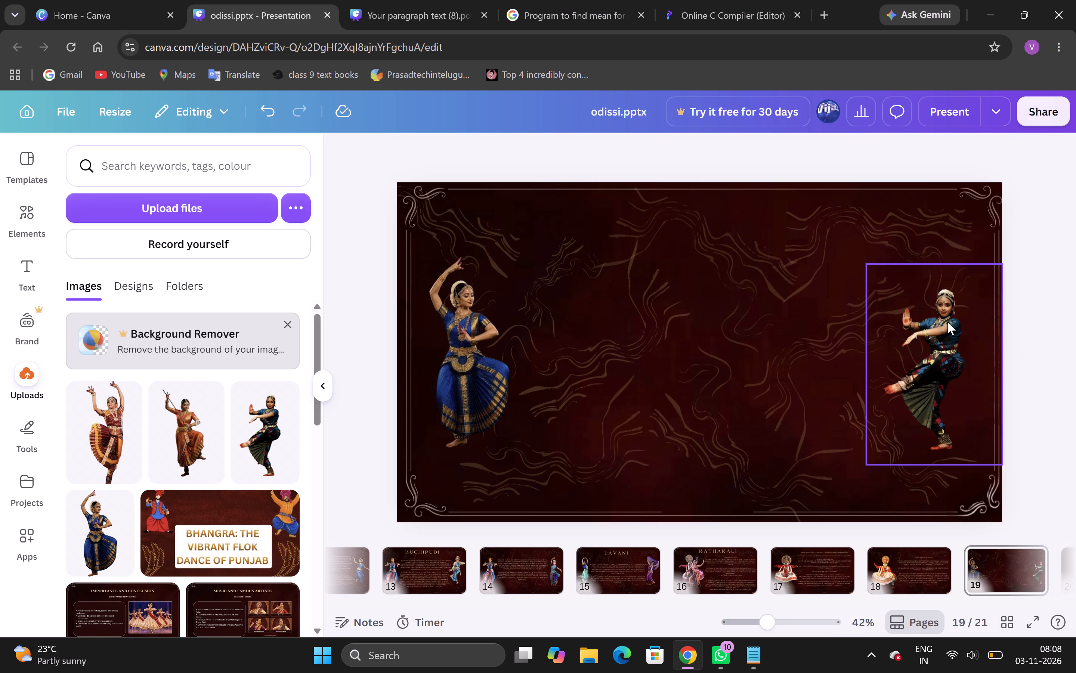
{"action": "left_click_drag", "start_coordinate": [865, 263], "coordinate": [857, 257]}
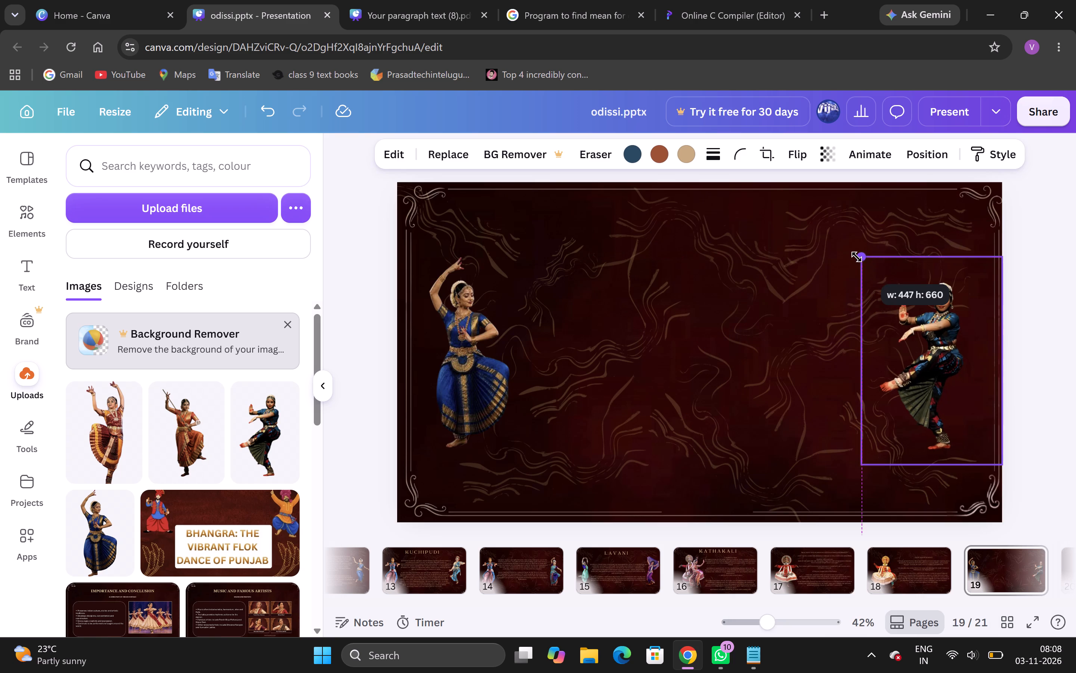
{"action": "left_click_drag", "start_coordinate": [857, 257], "coordinate": [855, 256]}
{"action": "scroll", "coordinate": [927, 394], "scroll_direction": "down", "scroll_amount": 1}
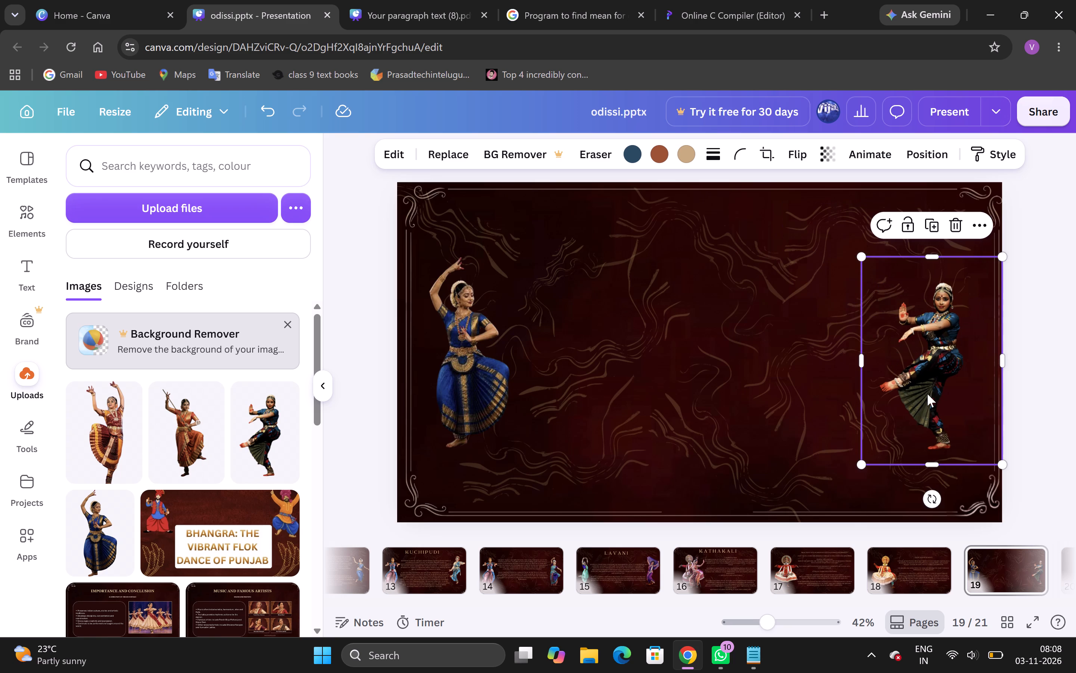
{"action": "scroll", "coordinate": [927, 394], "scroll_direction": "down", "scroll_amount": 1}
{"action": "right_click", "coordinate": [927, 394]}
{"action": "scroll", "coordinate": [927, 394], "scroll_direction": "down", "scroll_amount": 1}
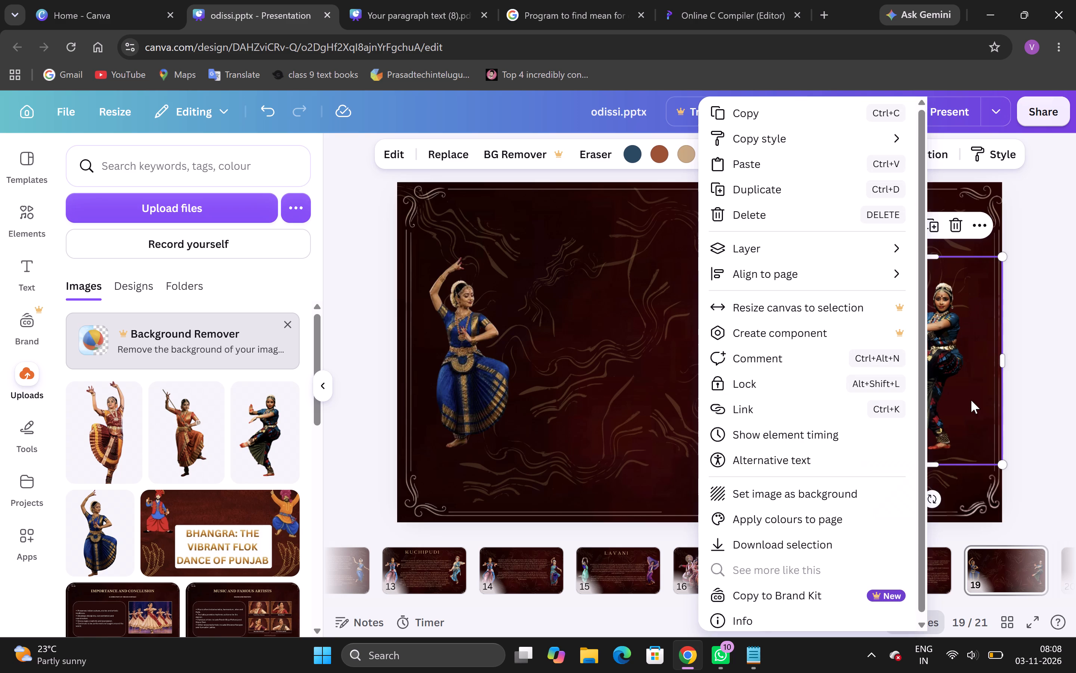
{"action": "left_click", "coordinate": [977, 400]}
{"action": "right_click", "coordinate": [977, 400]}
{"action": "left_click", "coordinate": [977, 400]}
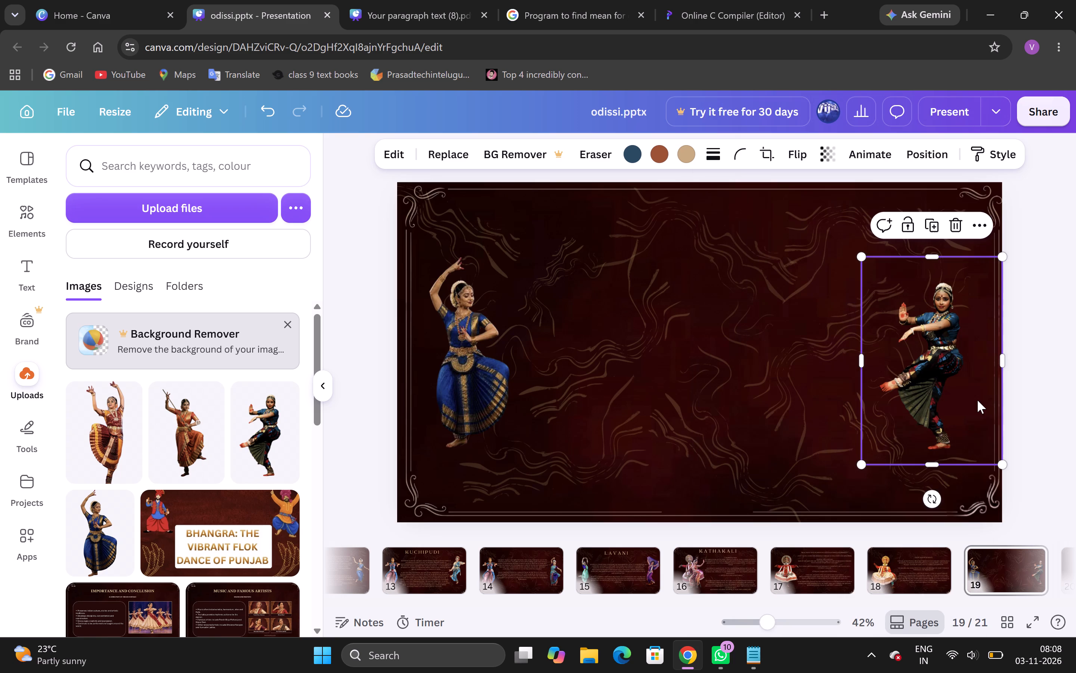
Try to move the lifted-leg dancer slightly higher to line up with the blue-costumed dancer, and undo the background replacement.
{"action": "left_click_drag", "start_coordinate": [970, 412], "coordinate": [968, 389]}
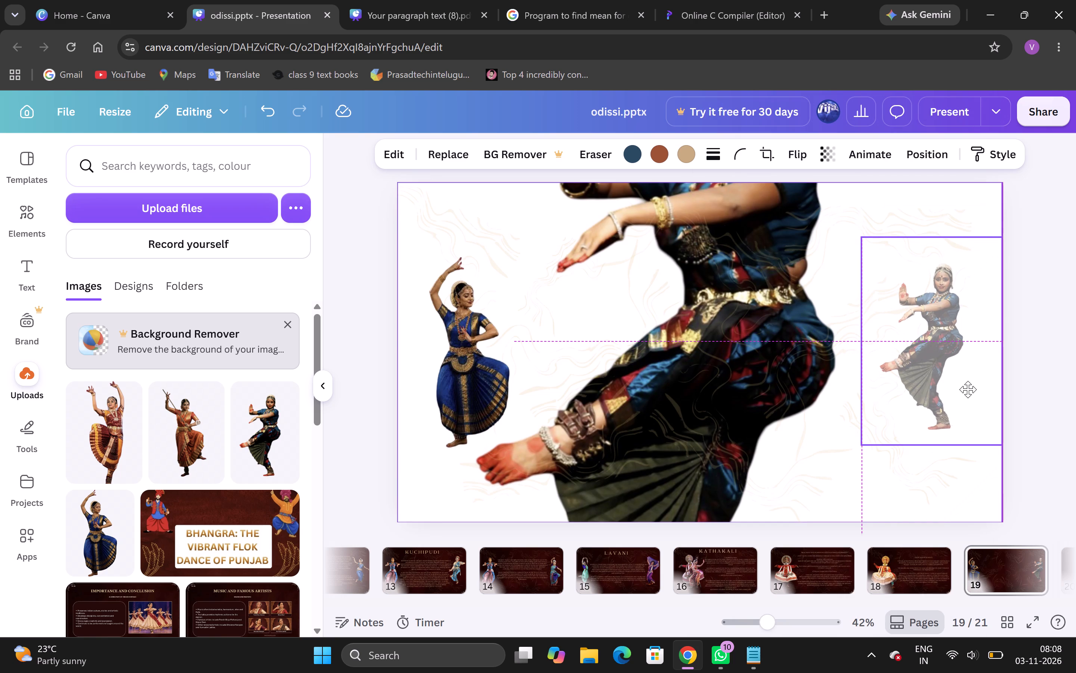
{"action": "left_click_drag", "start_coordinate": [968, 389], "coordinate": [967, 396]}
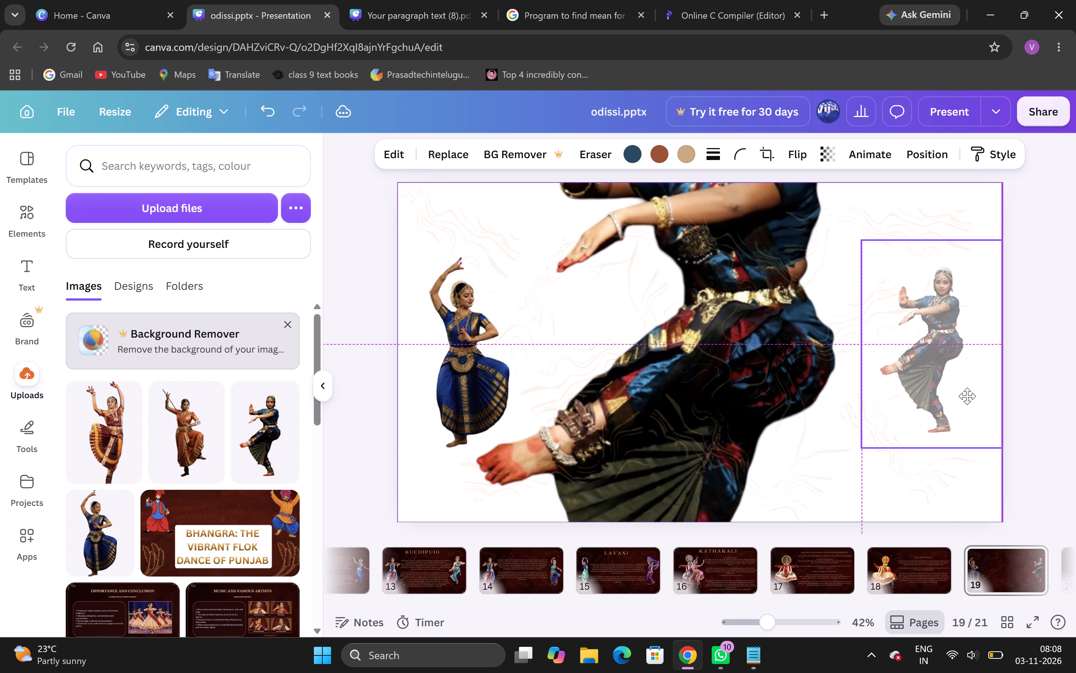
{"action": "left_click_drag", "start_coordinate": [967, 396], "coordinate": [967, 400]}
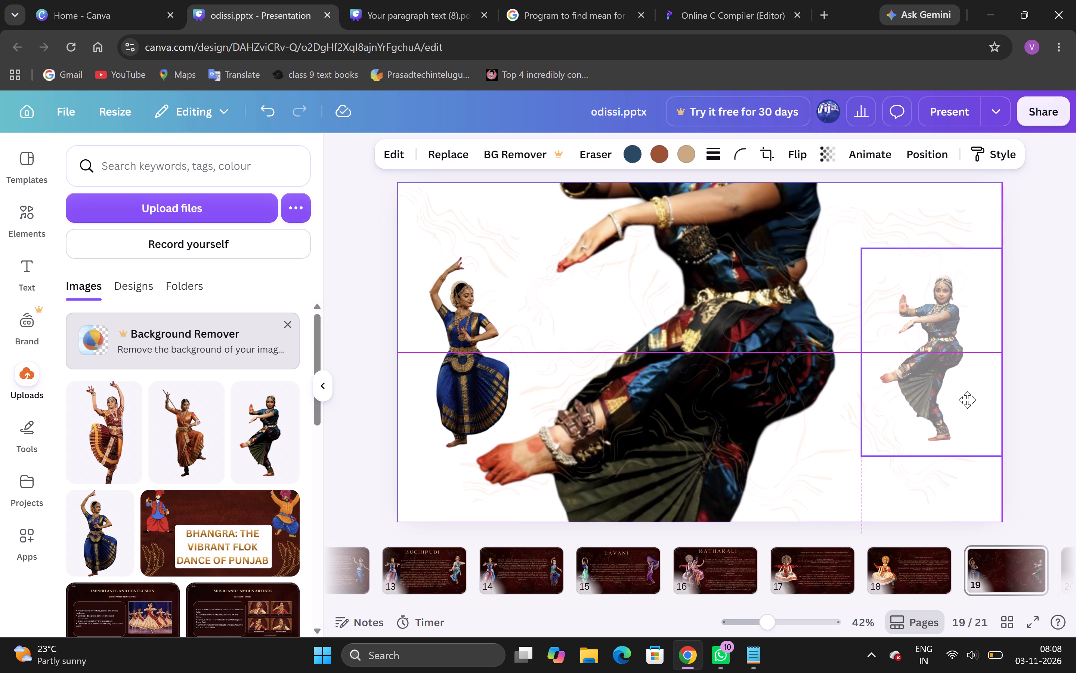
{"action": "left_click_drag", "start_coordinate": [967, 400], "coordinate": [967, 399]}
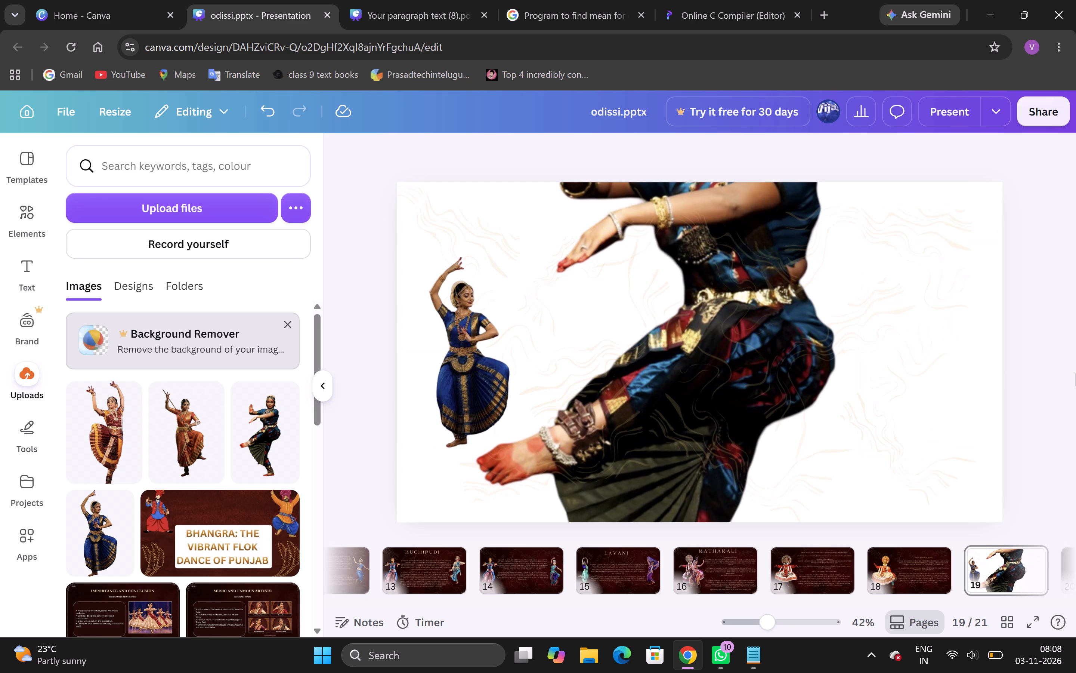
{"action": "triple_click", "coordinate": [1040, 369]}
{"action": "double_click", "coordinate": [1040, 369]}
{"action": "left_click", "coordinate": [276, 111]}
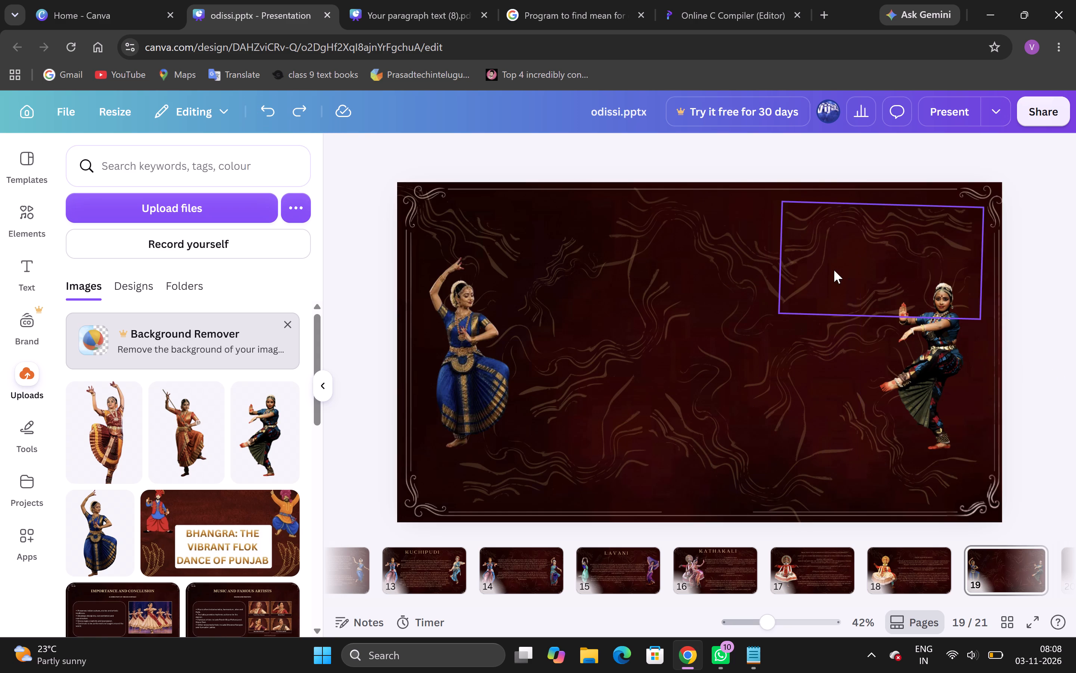
Enlarge the lifted-leg dancer picture a little more from its upper inner corner, keeping it against the page's right edge.
{"action": "left_click", "coordinate": [913, 317]}
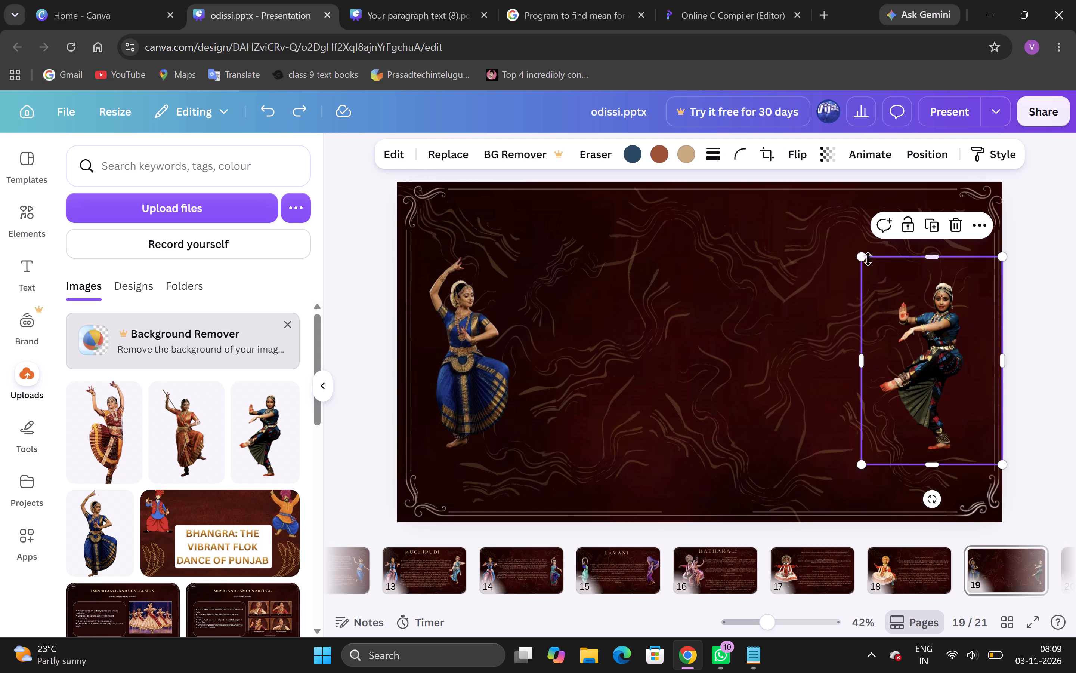
{"action": "left_click_drag", "start_coordinate": [866, 258], "coordinate": [861, 255]}
{"action": "left_click", "coordinate": [1030, 293]}
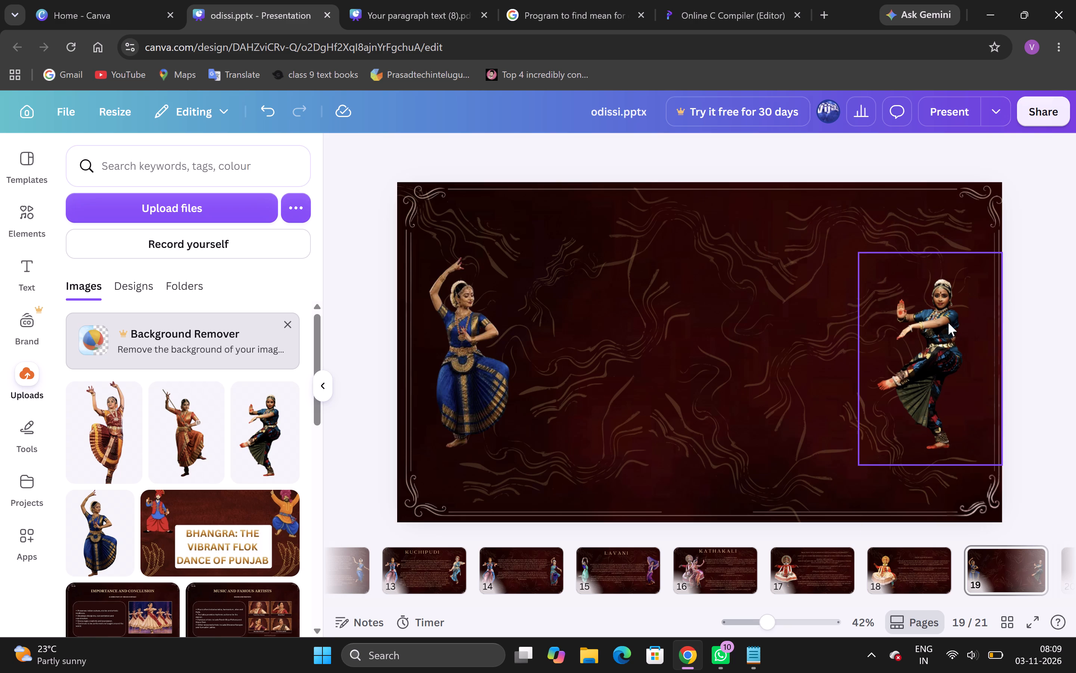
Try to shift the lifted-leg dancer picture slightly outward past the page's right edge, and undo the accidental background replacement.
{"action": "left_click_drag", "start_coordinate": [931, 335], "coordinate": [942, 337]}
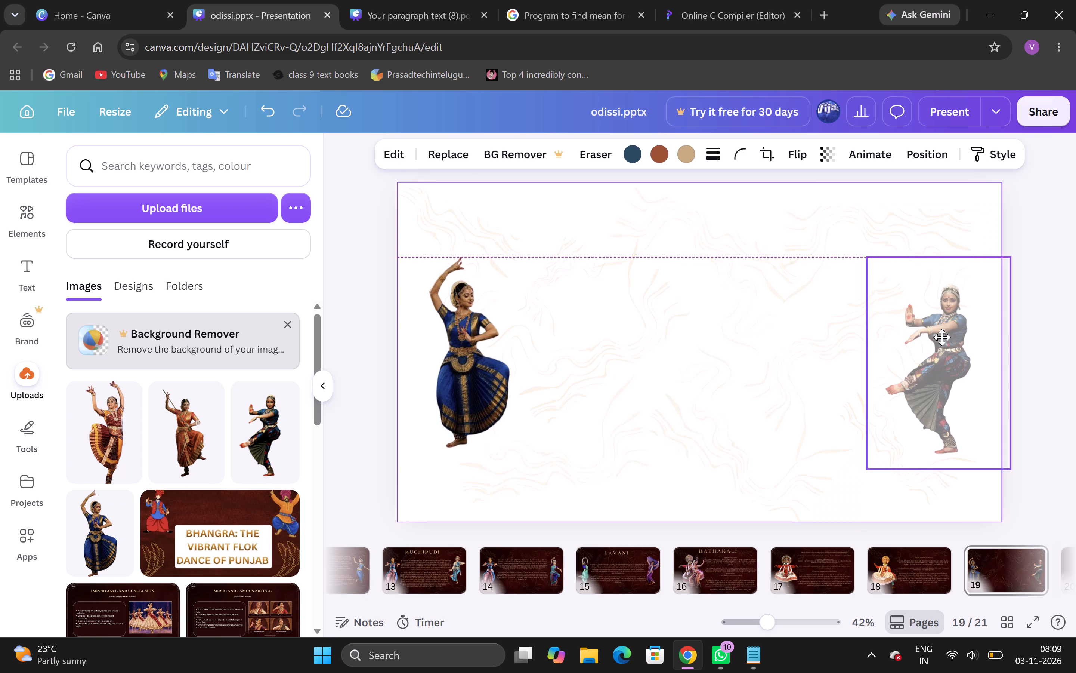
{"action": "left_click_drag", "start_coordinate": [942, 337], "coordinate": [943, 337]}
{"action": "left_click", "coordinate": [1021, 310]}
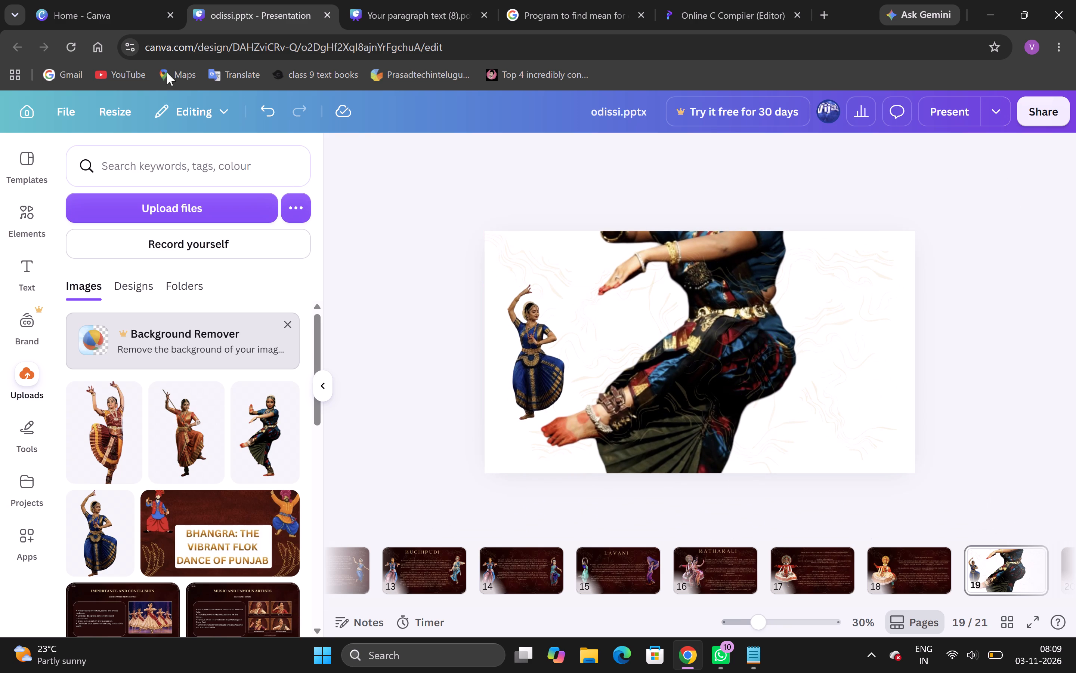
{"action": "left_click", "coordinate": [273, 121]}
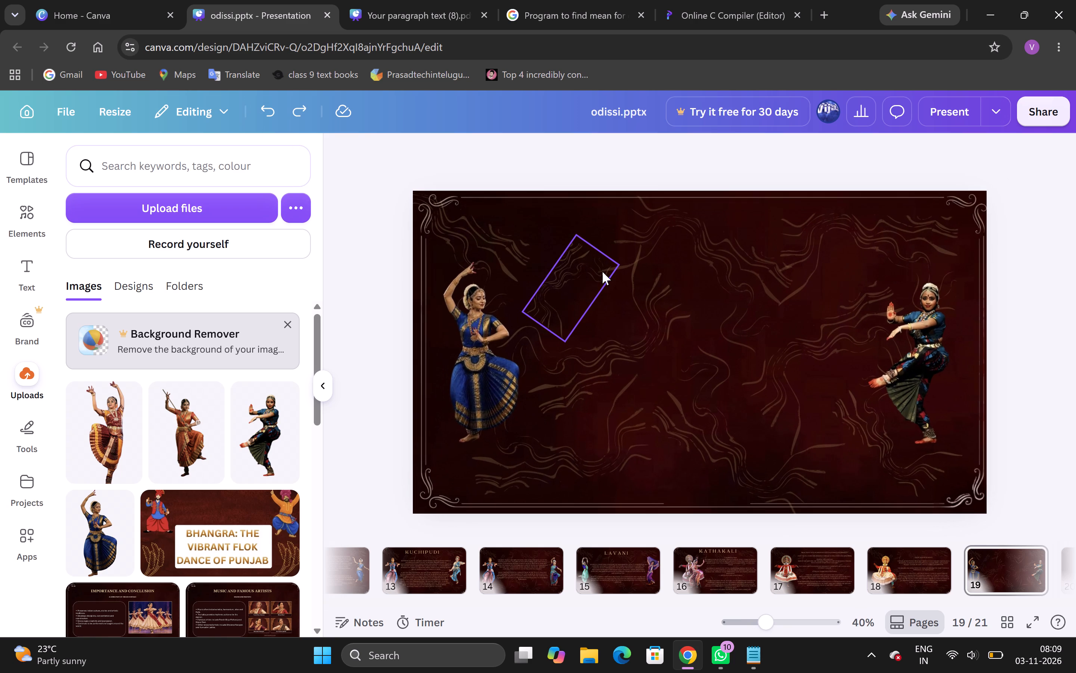
Search the text fonts for CATCHY and add a Catchy Mager text box to page 19.
{"action": "left_click", "coordinate": [4, 279]}
{"action": "left_click", "coordinate": [151, 173]}
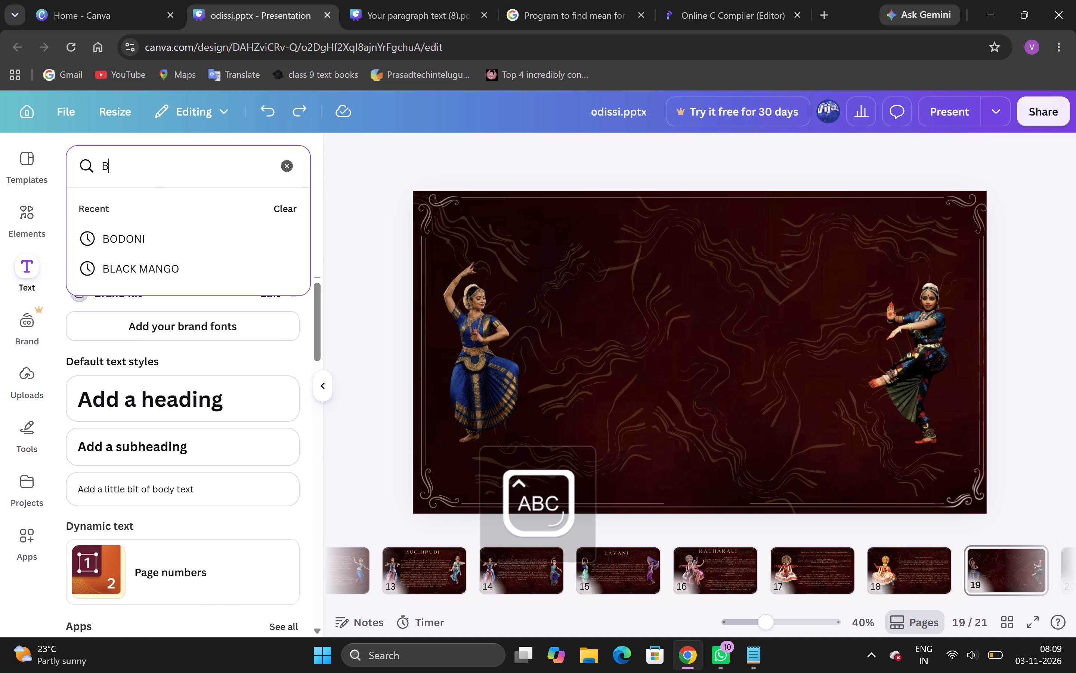
{"action": "key", "text": "BackSpace"}
{"action": "key", "text": "BackSpace"}
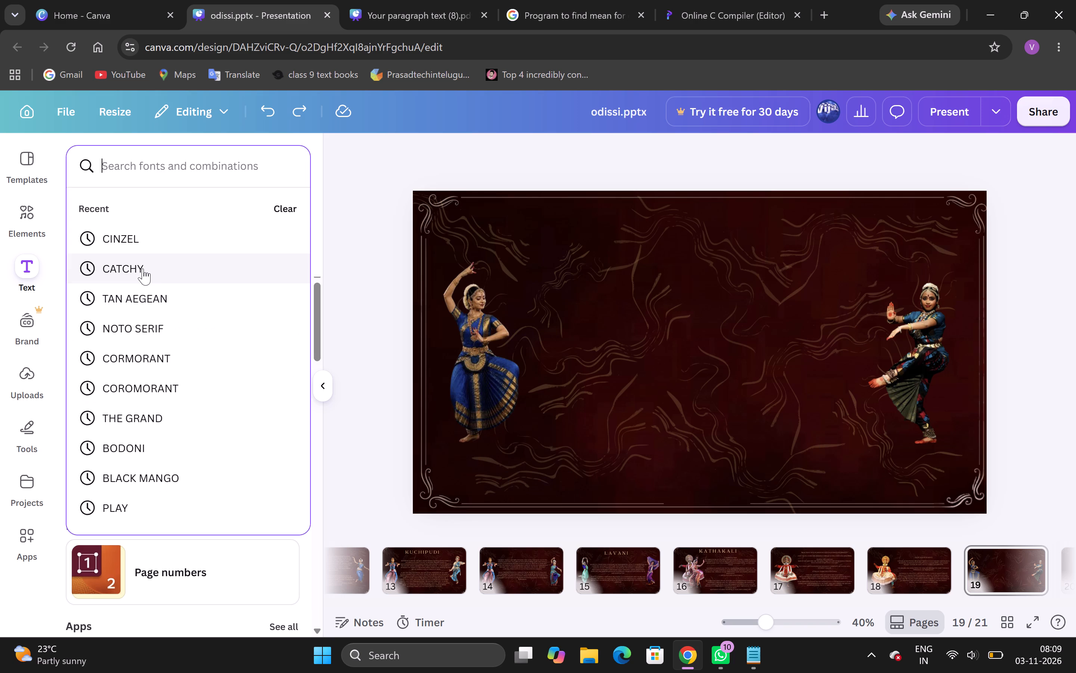
{"action": "left_click", "coordinate": [143, 268]}
{"action": "left_click", "coordinate": [201, 221]}
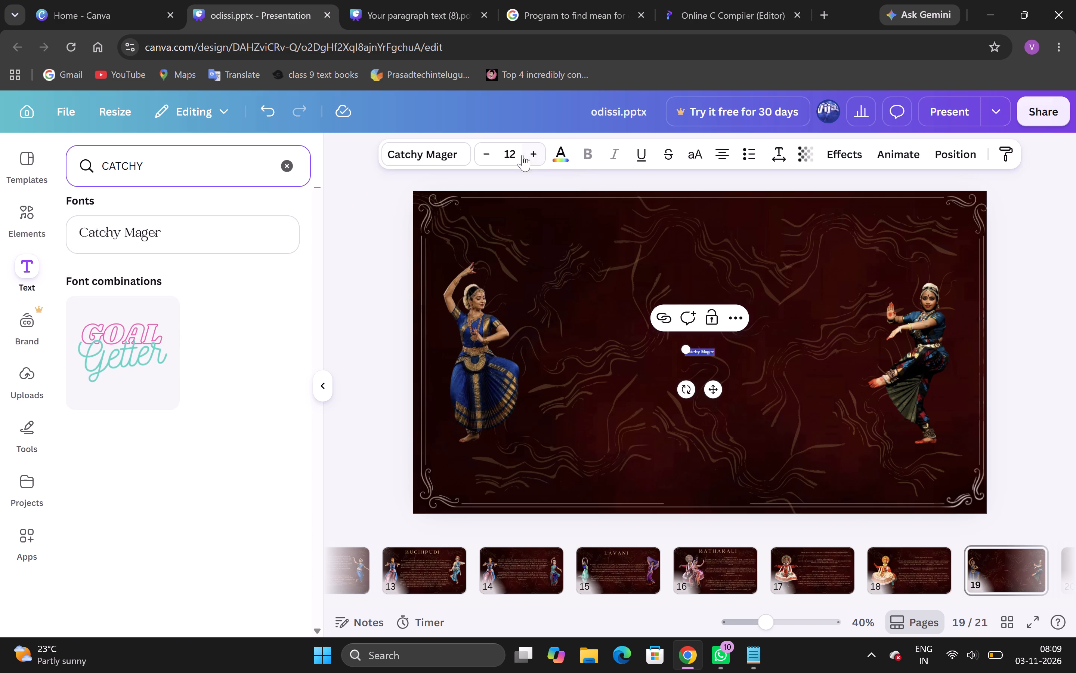
Format the new Catchy Mager text at size 84 in the Ivory glow colour #ffd699.
{"action": "left_click", "coordinate": [511, 154]}
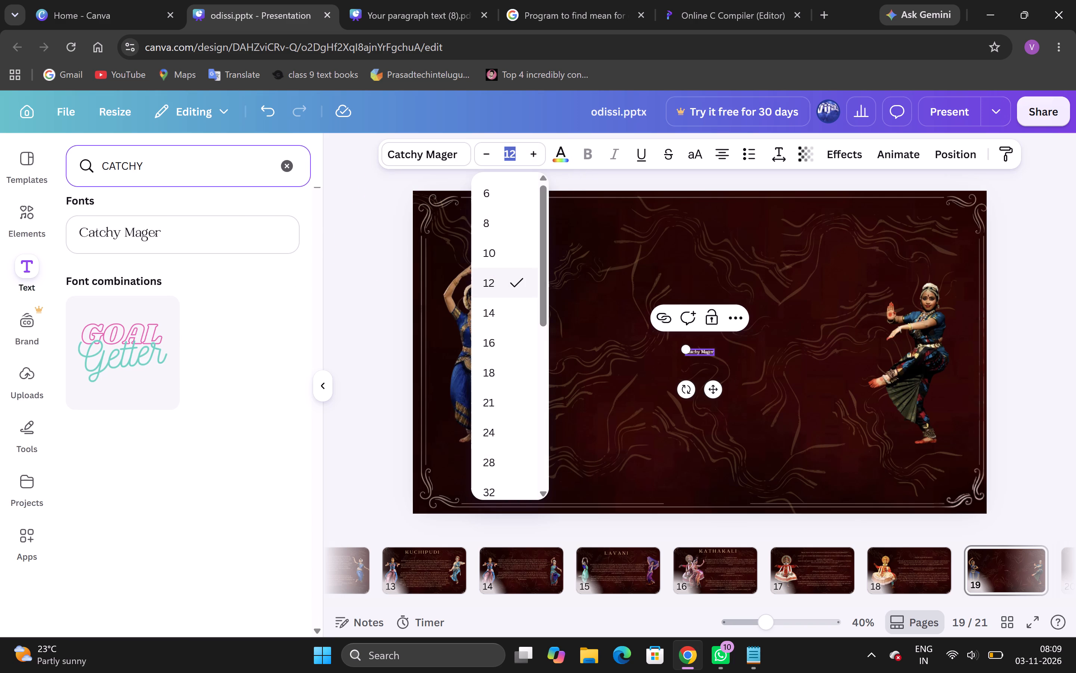
{"action": "type", "text": "84"}
{"action": "key", "text": "Return"}
{"action": "left_click", "coordinate": [550, 156]}
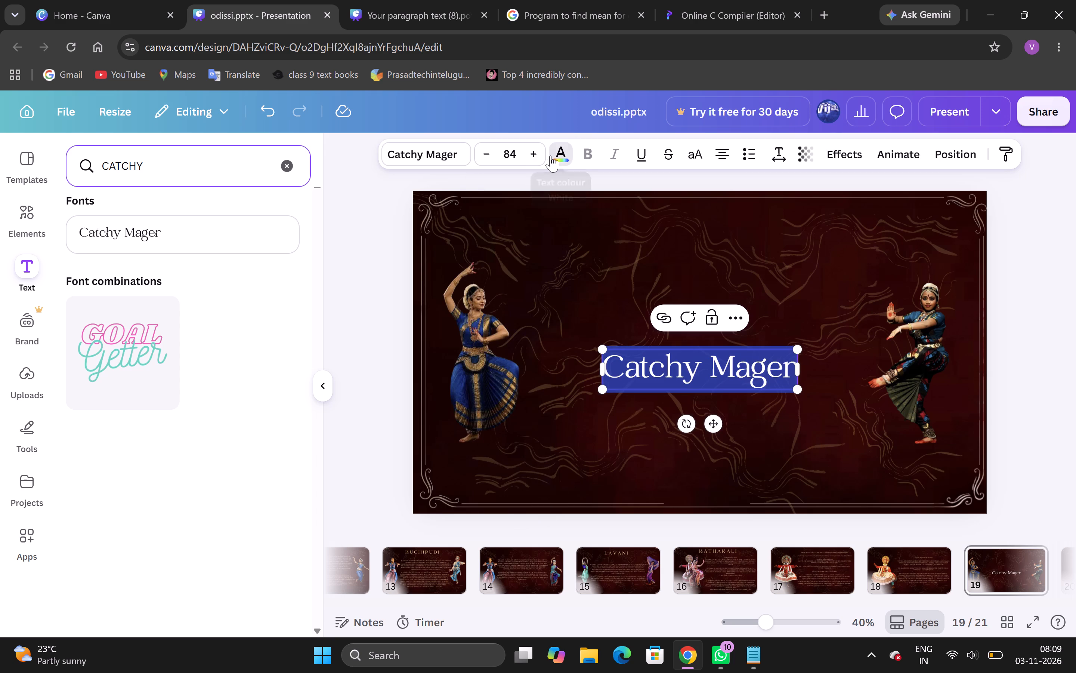
{"action": "left_click", "coordinate": [151, 264]}
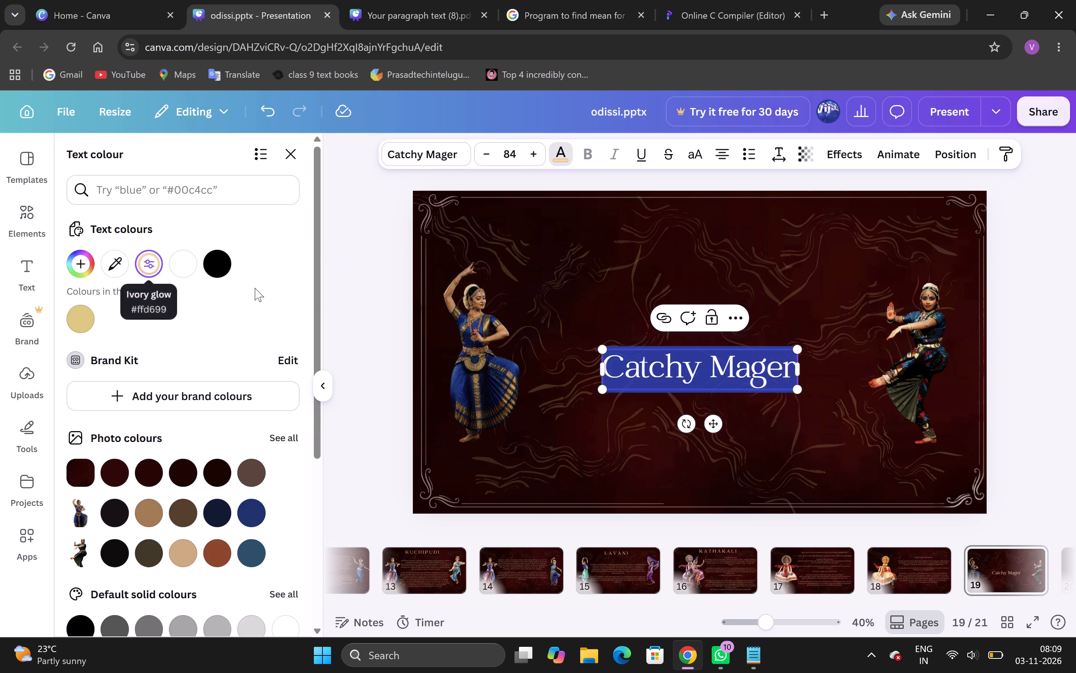
Replace the placeholder text with the title BHARATHANATYAM.
{"action": "type", "text": "BHARATA"}
{"action": "type", "text": "NATYA"}
{"action": "key", "text": "m"}
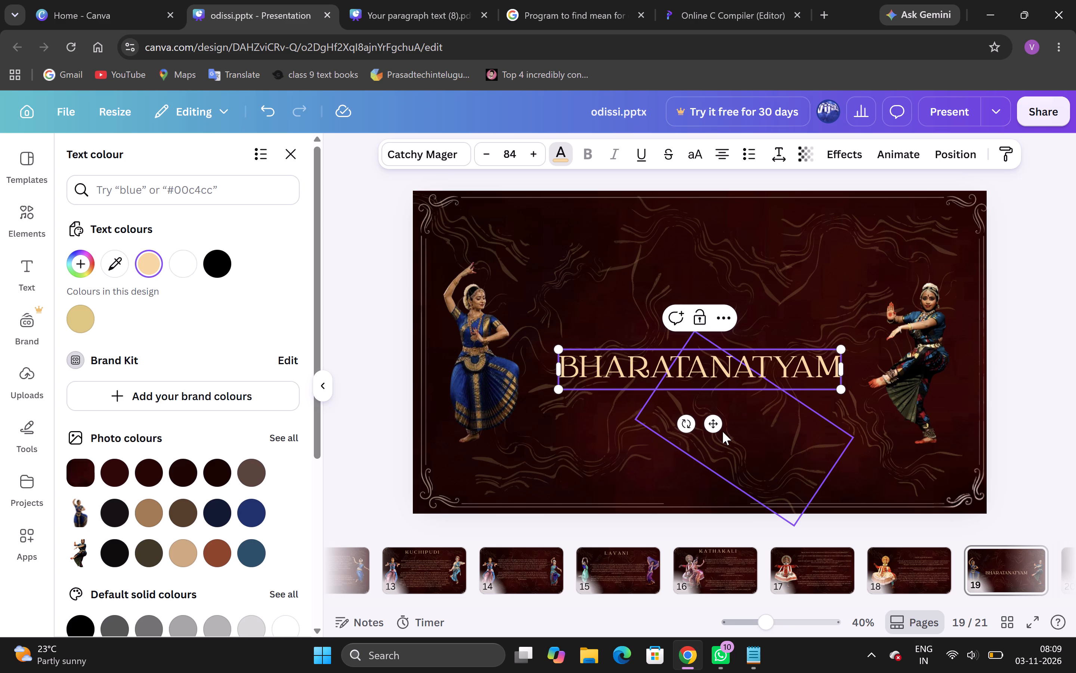
{"action": "left_click", "coordinate": [687, 376]}
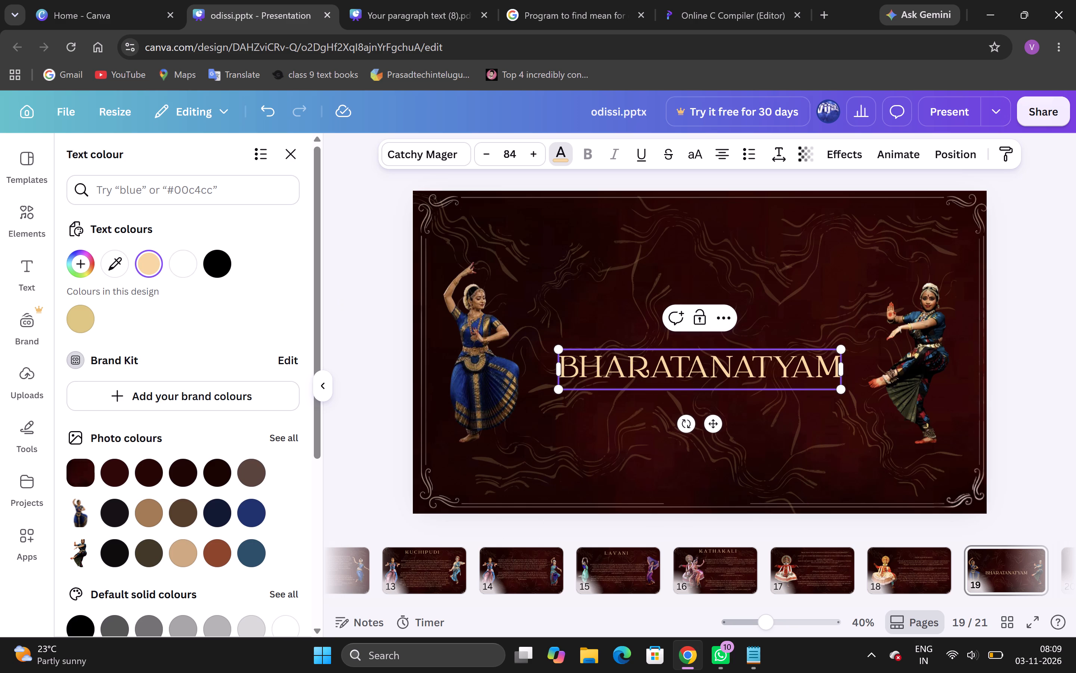
{"action": "key", "text": "h"}
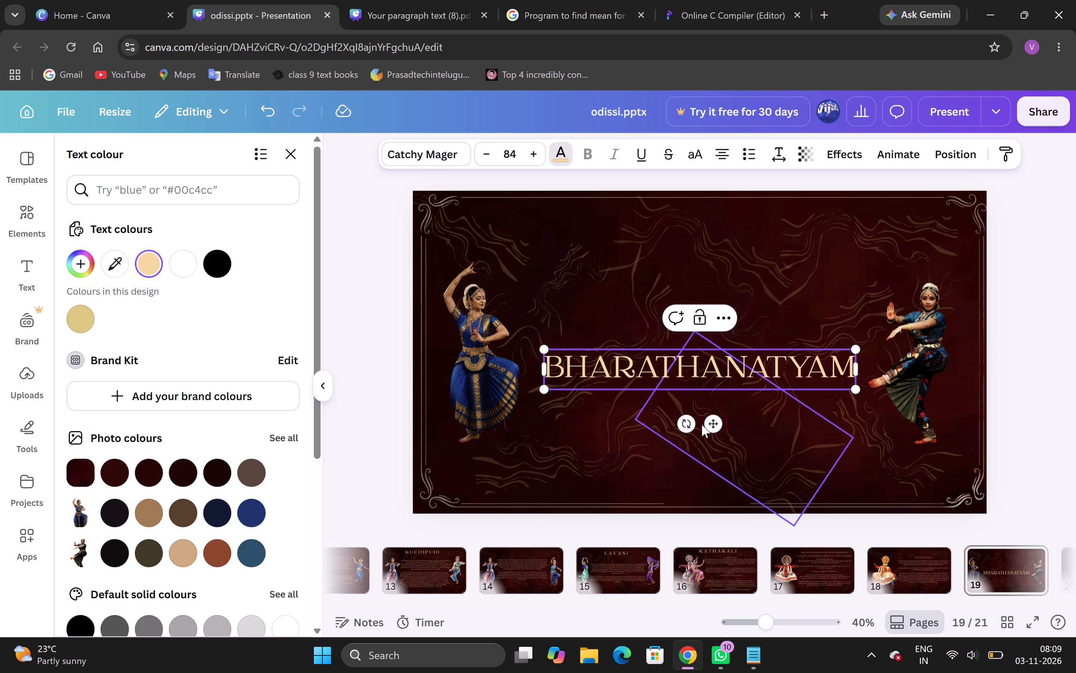
Move the BHARATHANATYAM title up to the top of the page, above and between the two dancers.
{"action": "left_click_drag", "start_coordinate": [712, 425], "coordinate": [699, 298]}
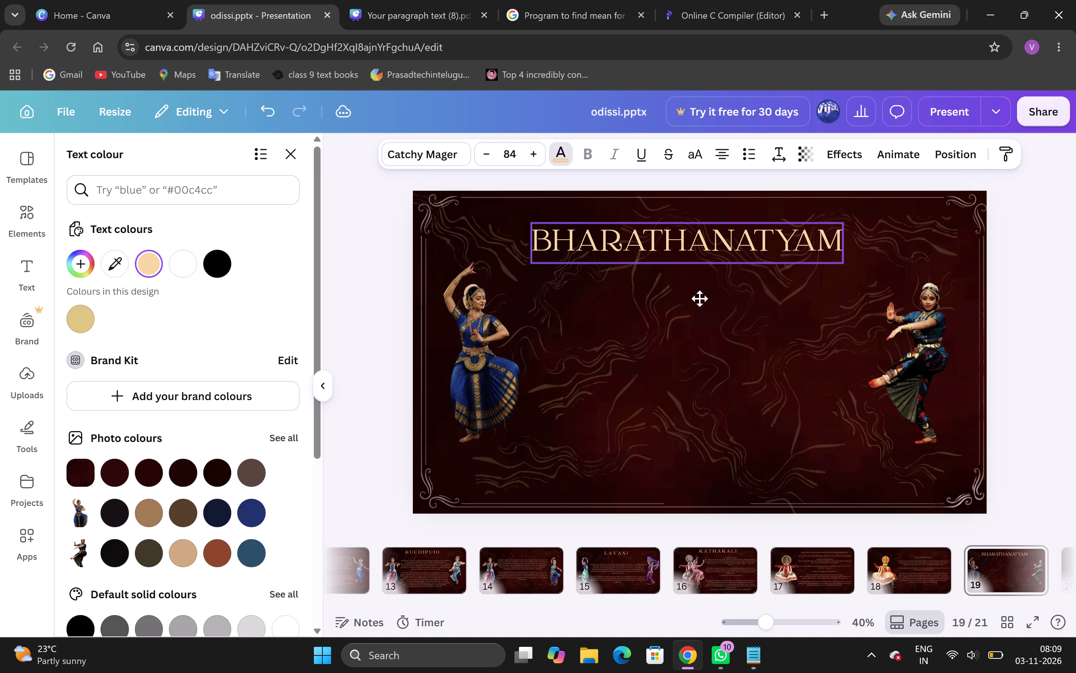
Nudge the BHARATHANATYAM title slightly right and down to sit nearer the middle between the two dancers.
{"action": "left_click_drag", "start_coordinate": [699, 298], "coordinate": [705, 302]}
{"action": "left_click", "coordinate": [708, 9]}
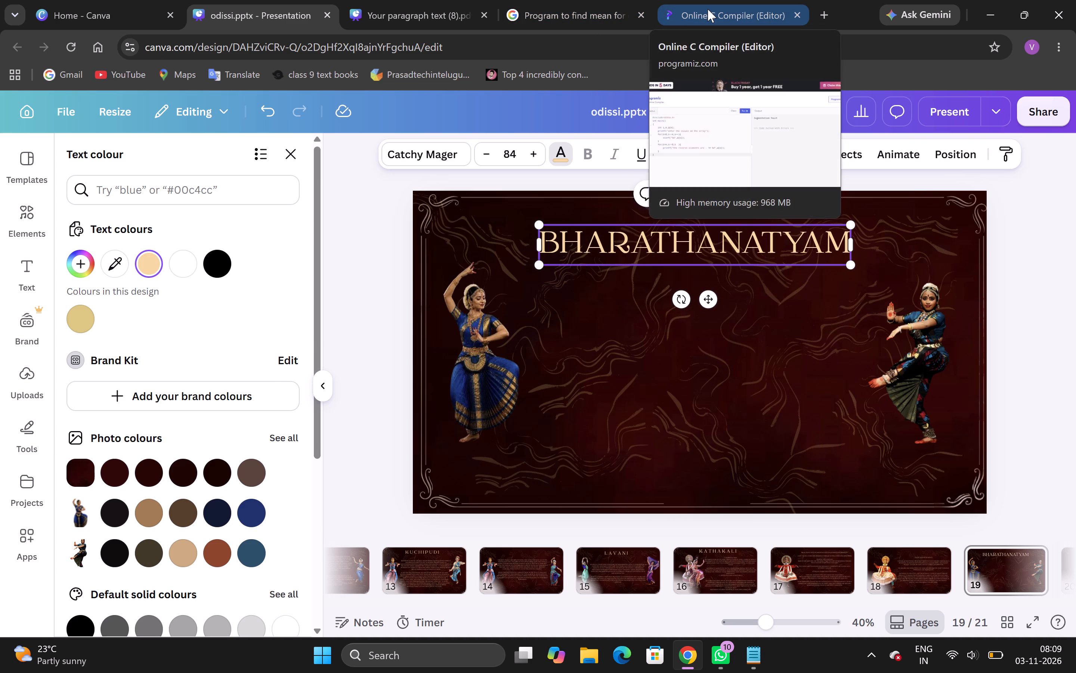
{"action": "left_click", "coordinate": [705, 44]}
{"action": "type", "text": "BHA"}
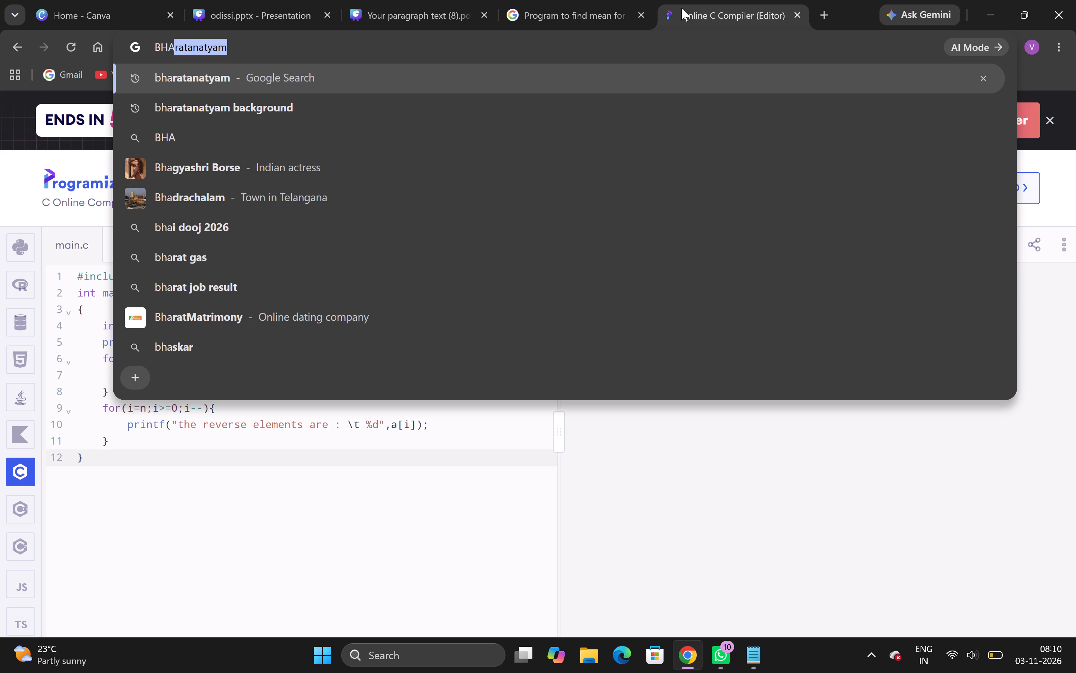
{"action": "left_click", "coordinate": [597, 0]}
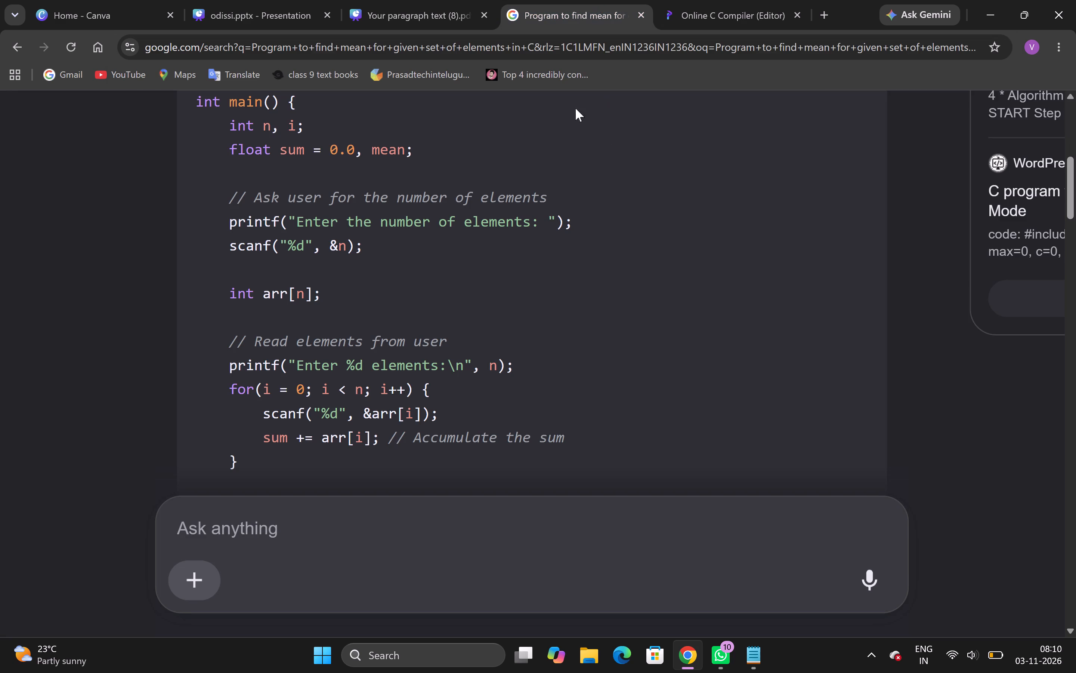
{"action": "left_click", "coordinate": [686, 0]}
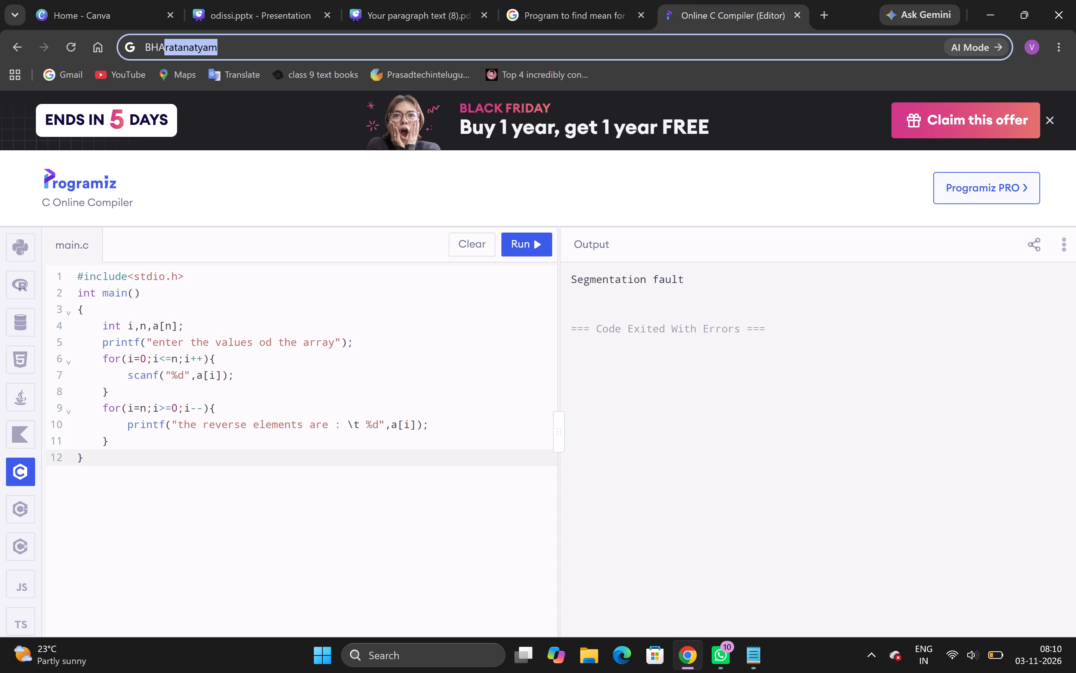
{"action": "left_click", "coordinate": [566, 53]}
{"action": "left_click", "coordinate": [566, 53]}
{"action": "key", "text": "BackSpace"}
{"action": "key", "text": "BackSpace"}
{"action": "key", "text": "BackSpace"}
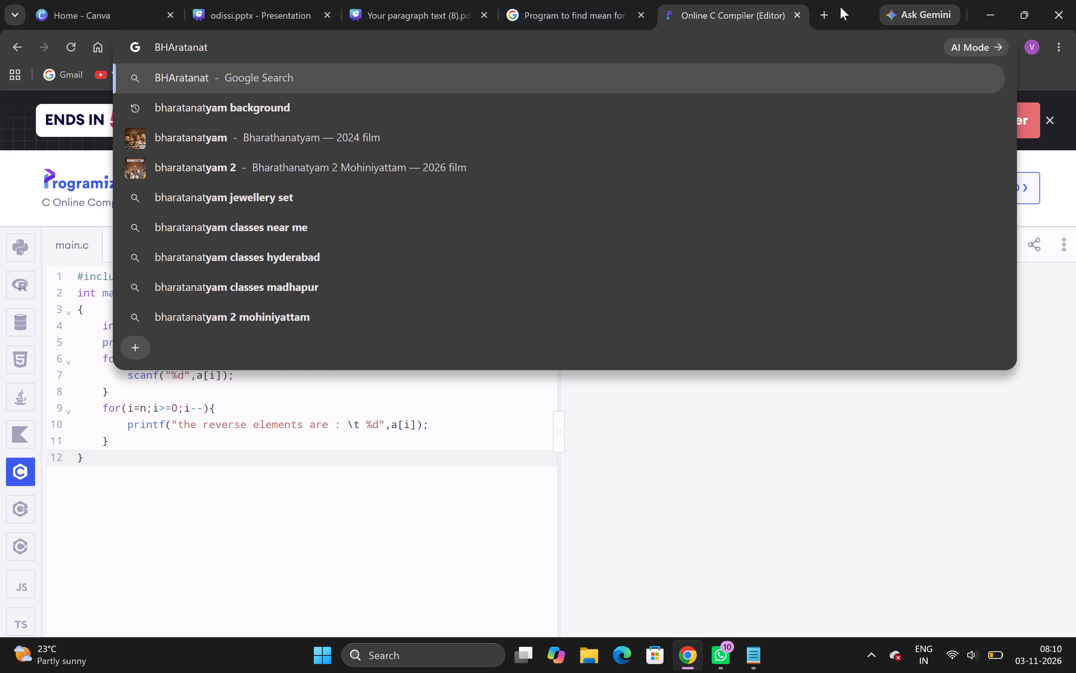
Close the Online C Compiler page and return to page 19 of the odissi.pptx presentation, leaving the text colour options.
{"action": "left_click", "coordinate": [793, 16]}
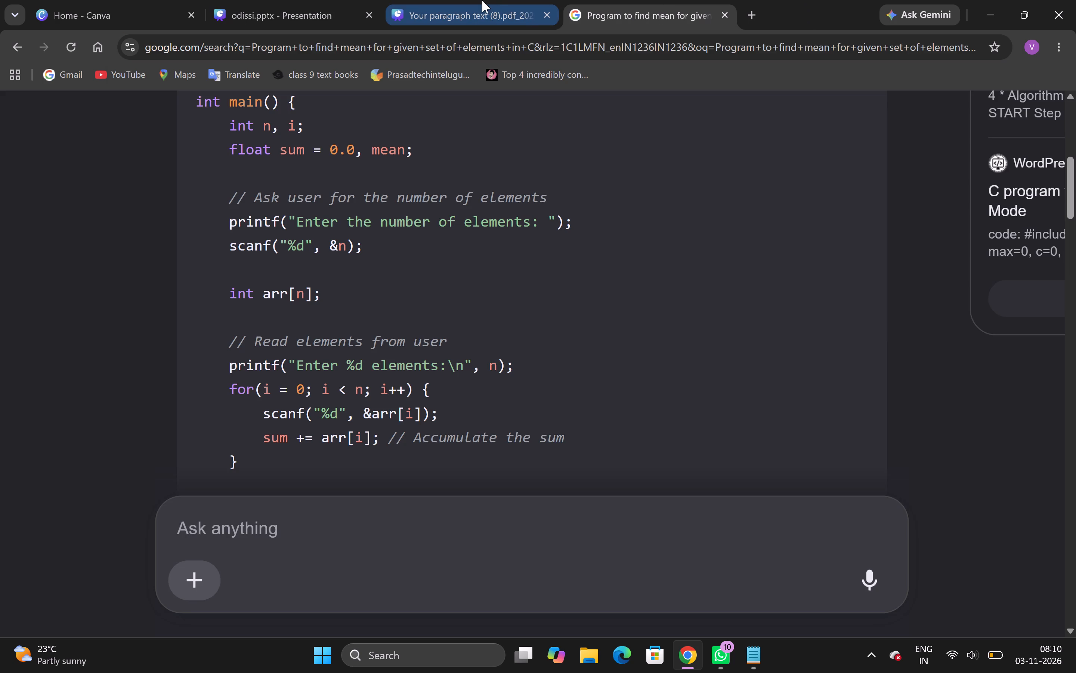
{"action": "left_click", "coordinate": [265, 0]}
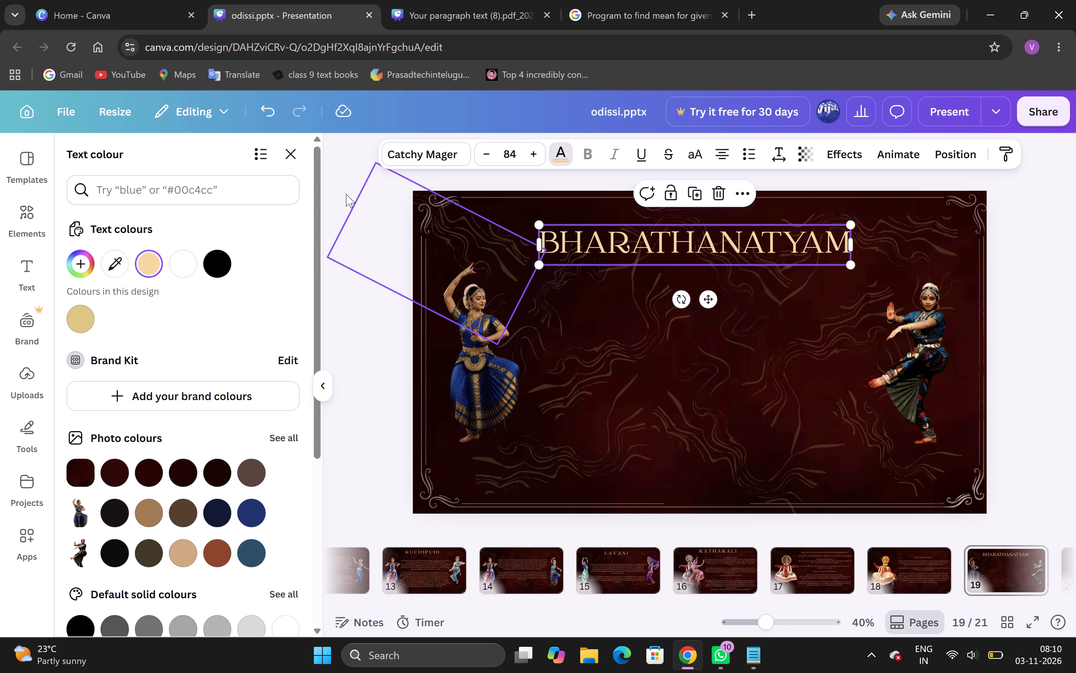
{"action": "left_click", "coordinate": [346, 194]}
{"action": "left_click", "coordinate": [342, 230]}
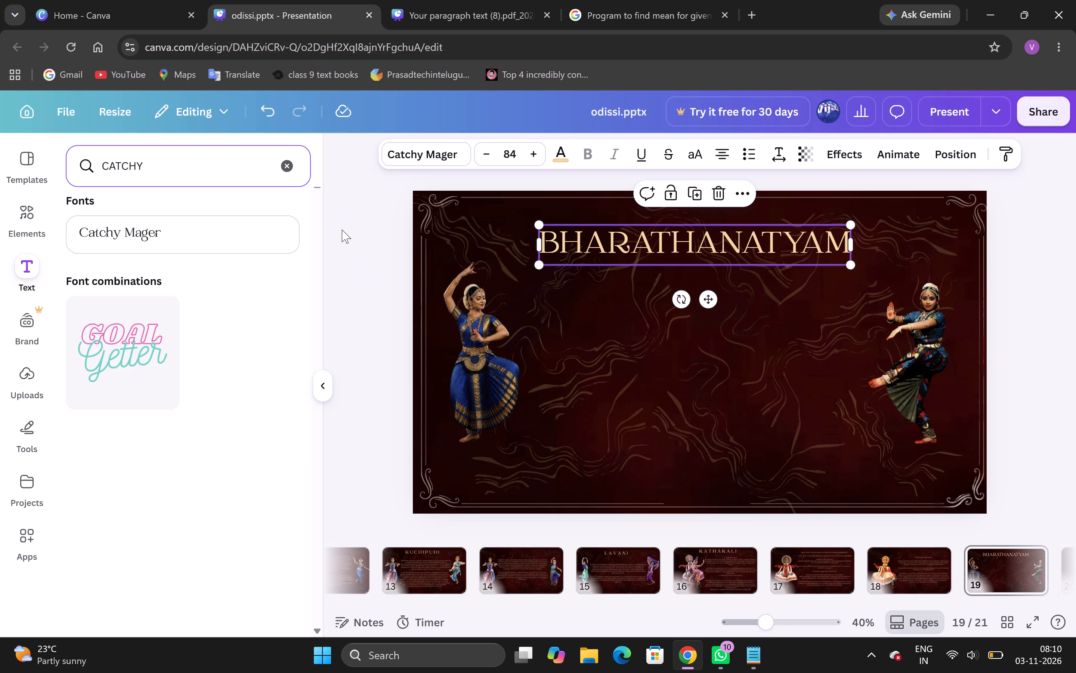
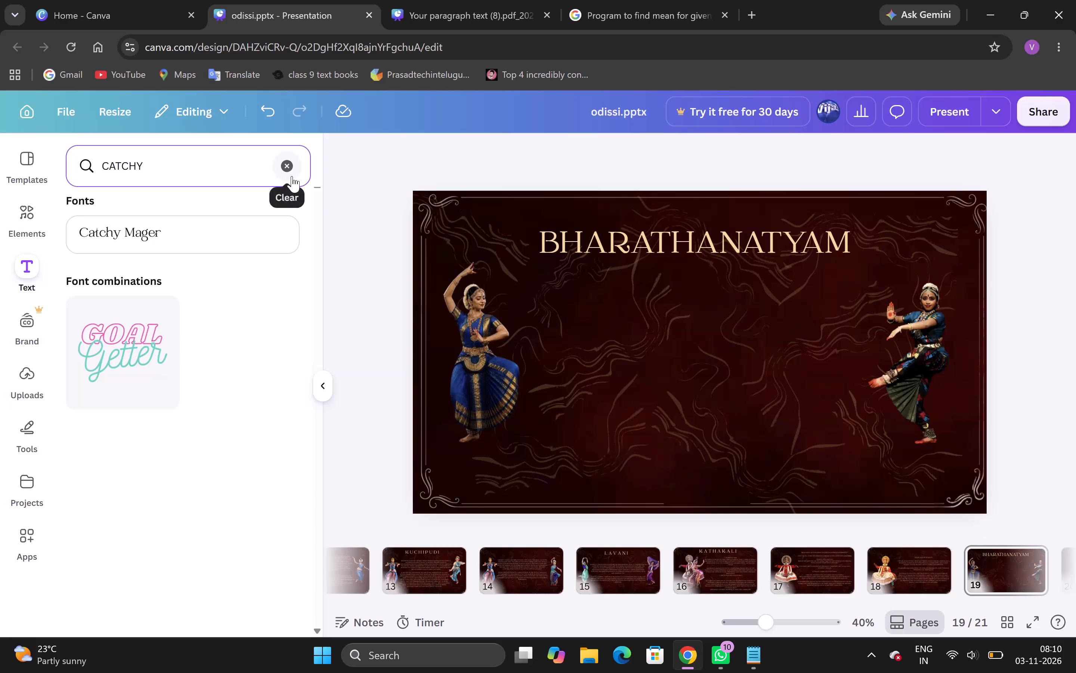
Search the text fonts for CINZEL instead of CATCHY and add a Cinzel Decorative text box to page 19.
{"action": "left_click", "coordinate": [292, 176]}
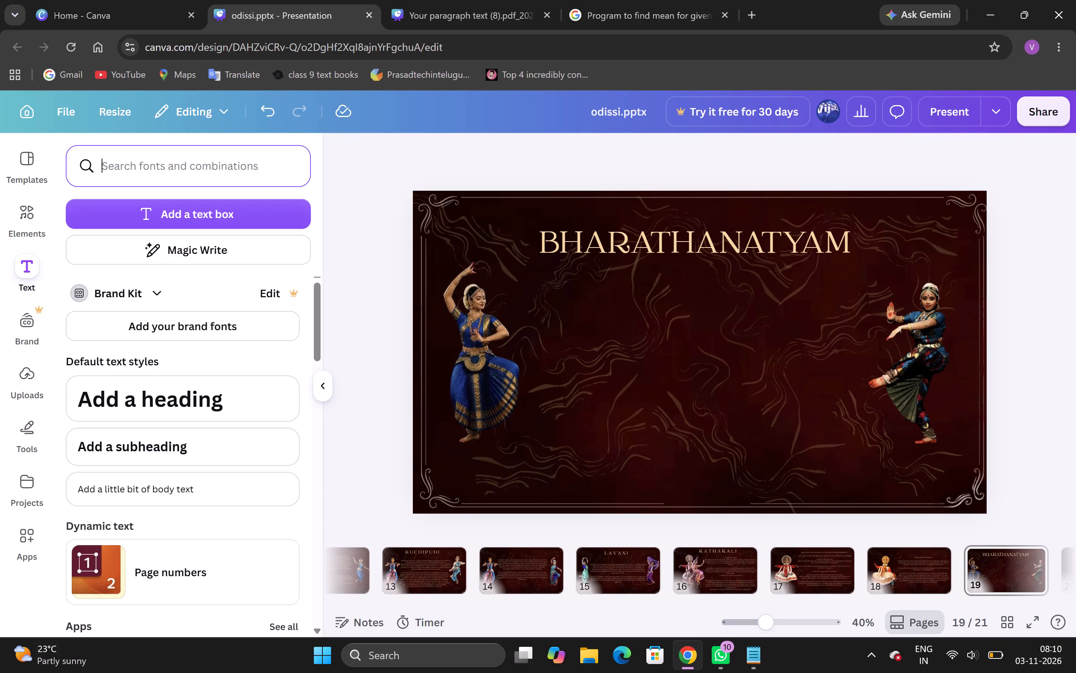
{"action": "left_click", "coordinate": [255, 176]}
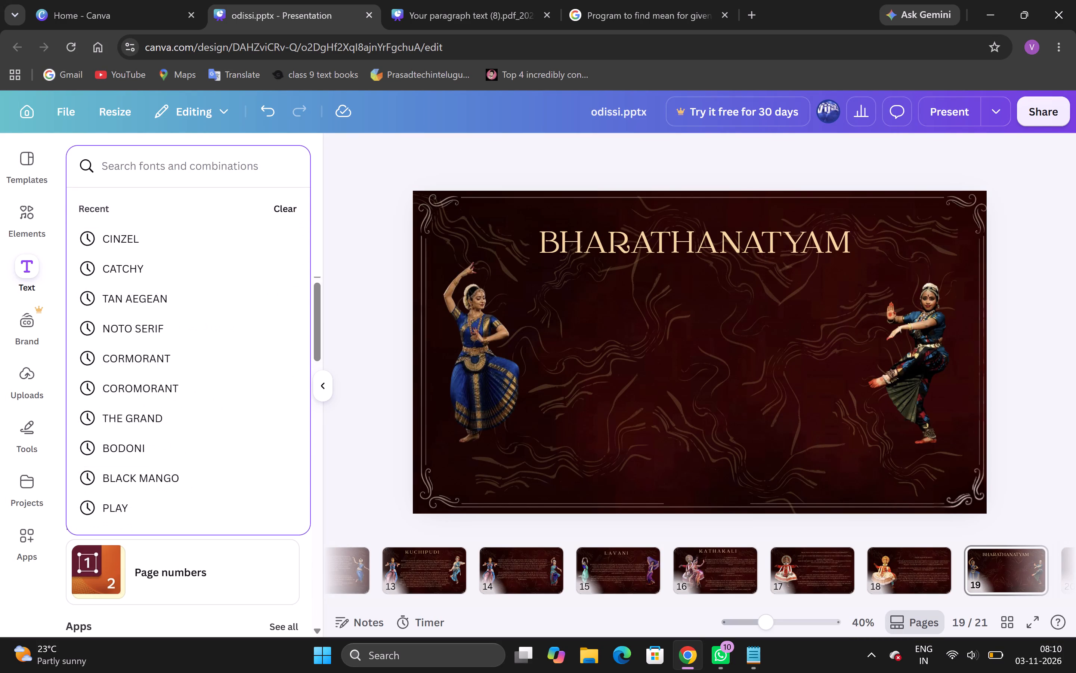
{"action": "left_click", "coordinate": [209, 245]}
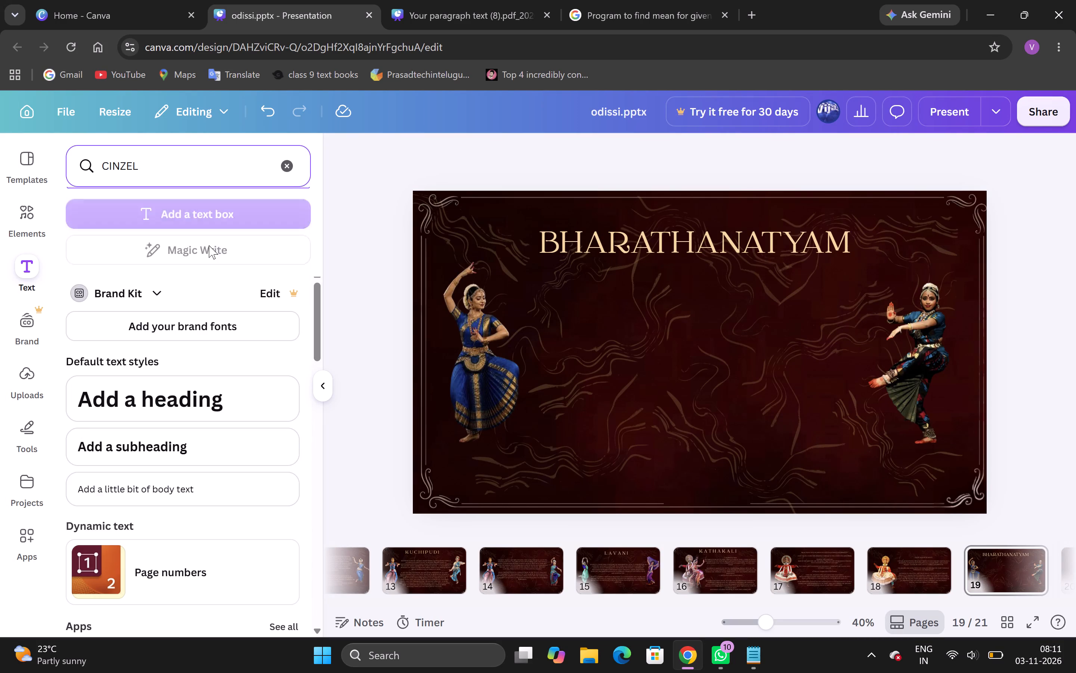
{"action": "left_click", "coordinate": [260, 256]}
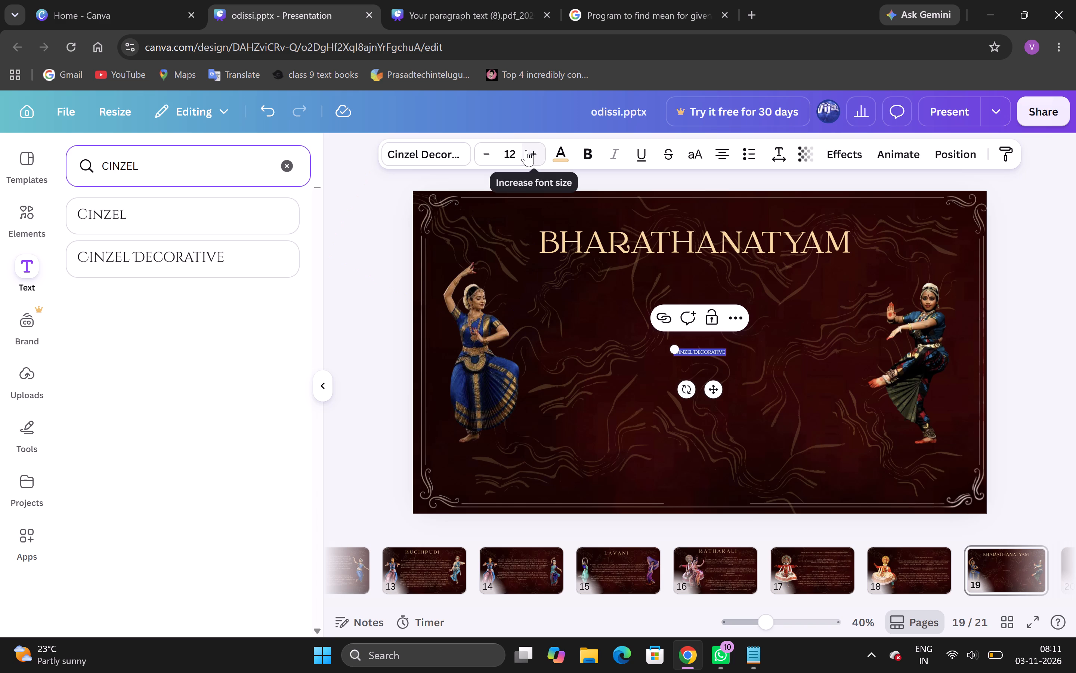
Set the font size of the new Cinzel Decorative text to 21.
{"action": "left_click", "coordinate": [514, 150]}
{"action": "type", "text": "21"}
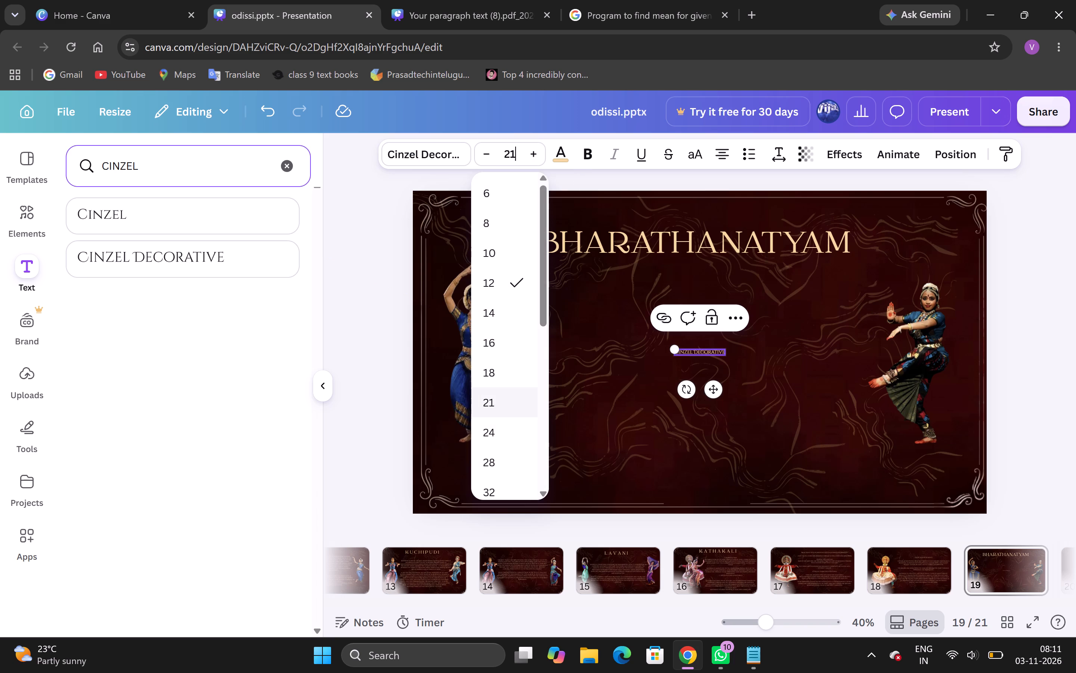
Set the Cinzel Decorative text on page 19 to size 21.4 and paste the copied Bharatanatyam notes over its placeholder.
{"action": "type", "text": ".4"}
{"action": "key", "text": "Return"}
{"action": "key", "text": "ctrl+v"}
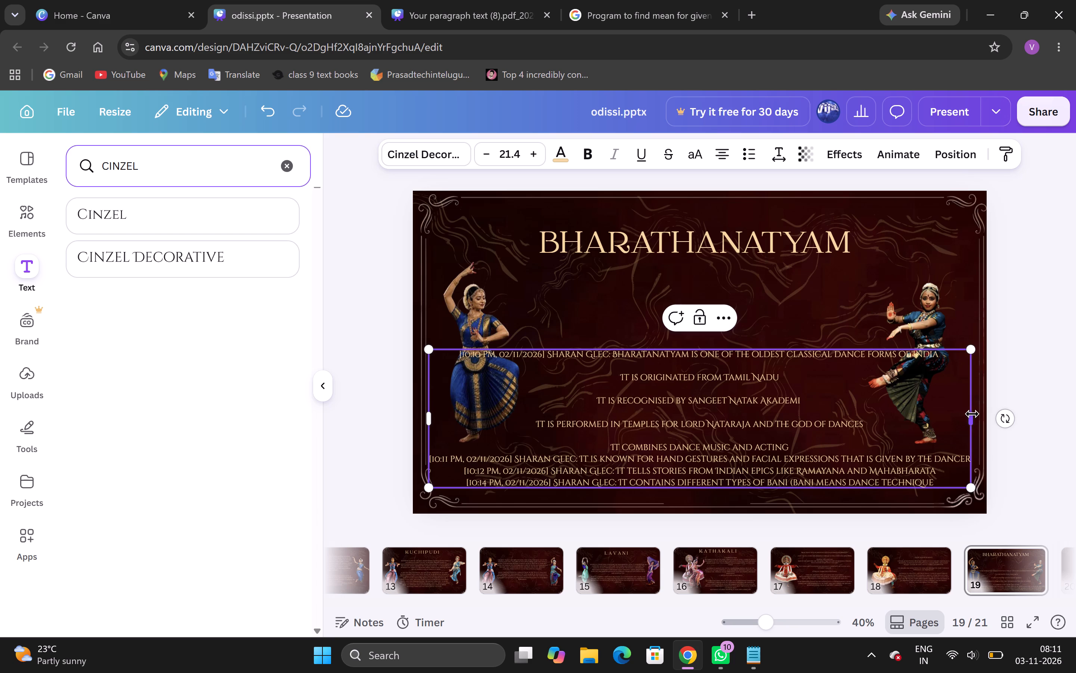
Narrow the notes text box to fit between the two dancers and move it up just below the BHARATHANATYAM title.
{"action": "left_click_drag", "start_coordinate": [972, 414], "coordinate": [864, 411]}
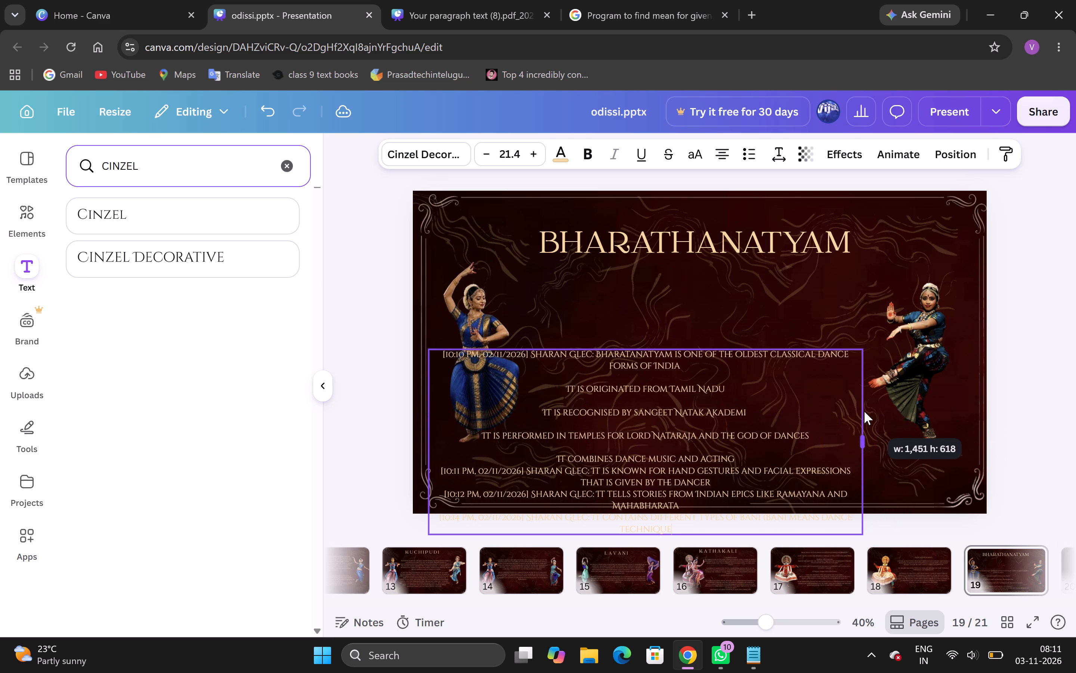
{"action": "left_click_drag", "start_coordinate": [864, 411], "coordinate": [868, 411]}
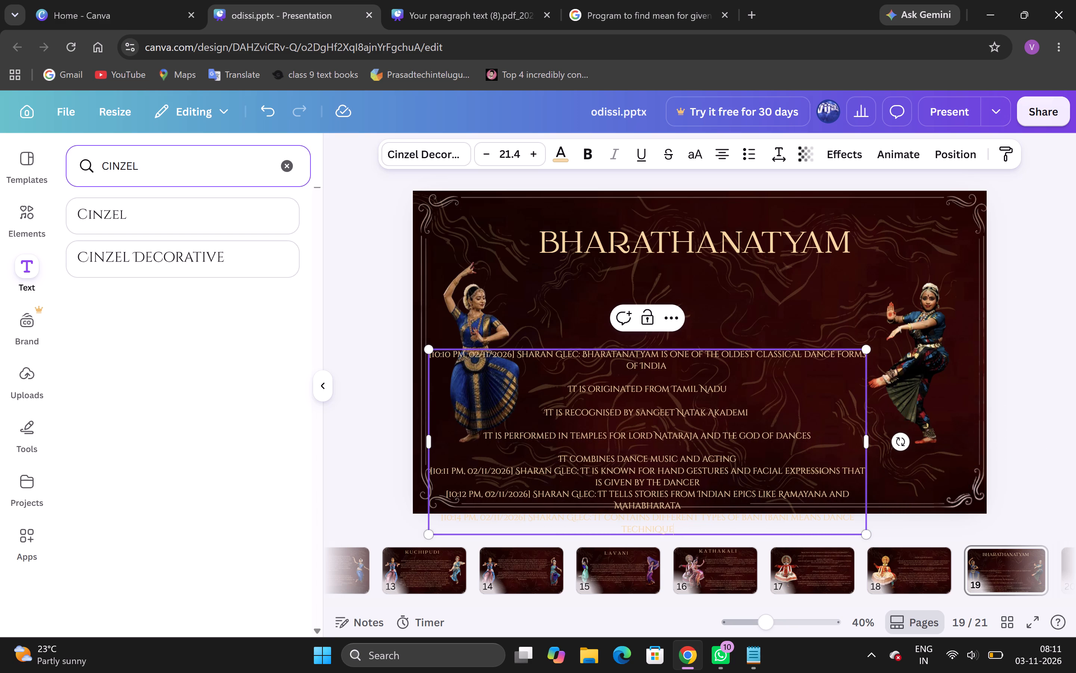
{"action": "left_click_drag", "start_coordinate": [423, 443], "coordinate": [524, 441]}
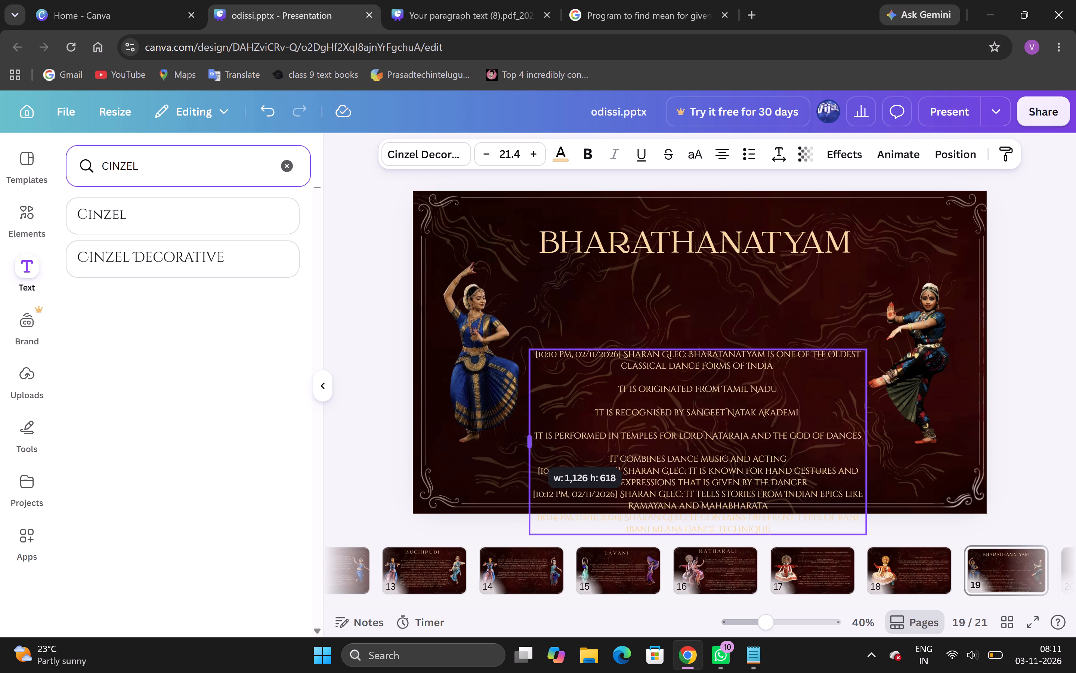
{"action": "left_click_drag", "start_coordinate": [524, 441], "coordinate": [514, 440]}
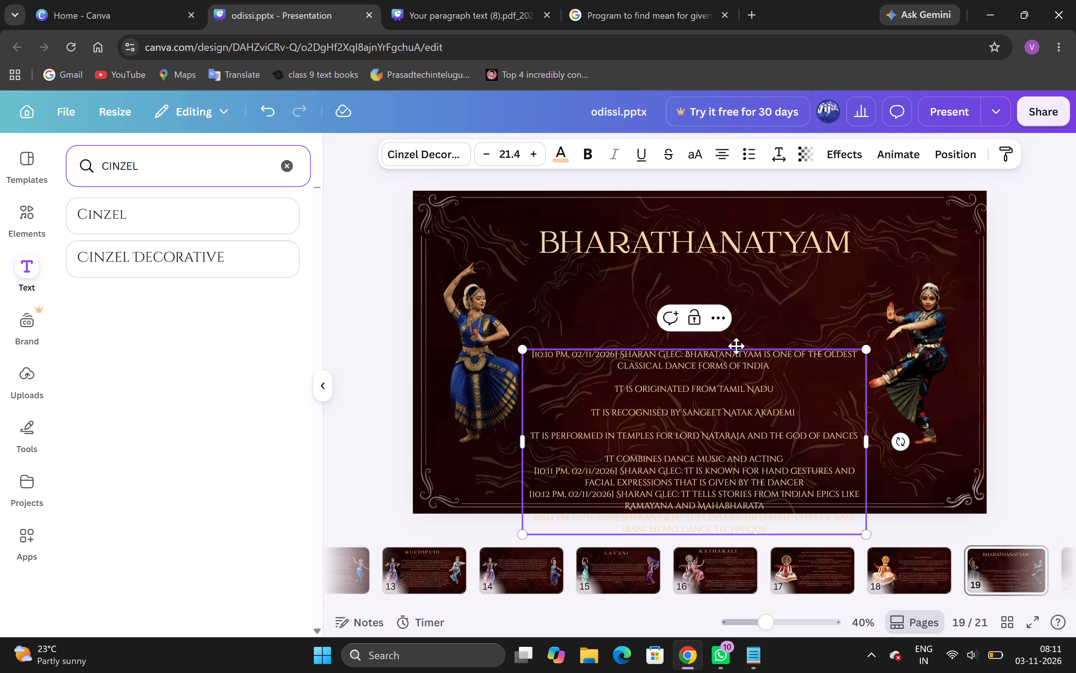
{"action": "left_click_drag", "start_coordinate": [736, 346], "coordinate": [732, 278]}
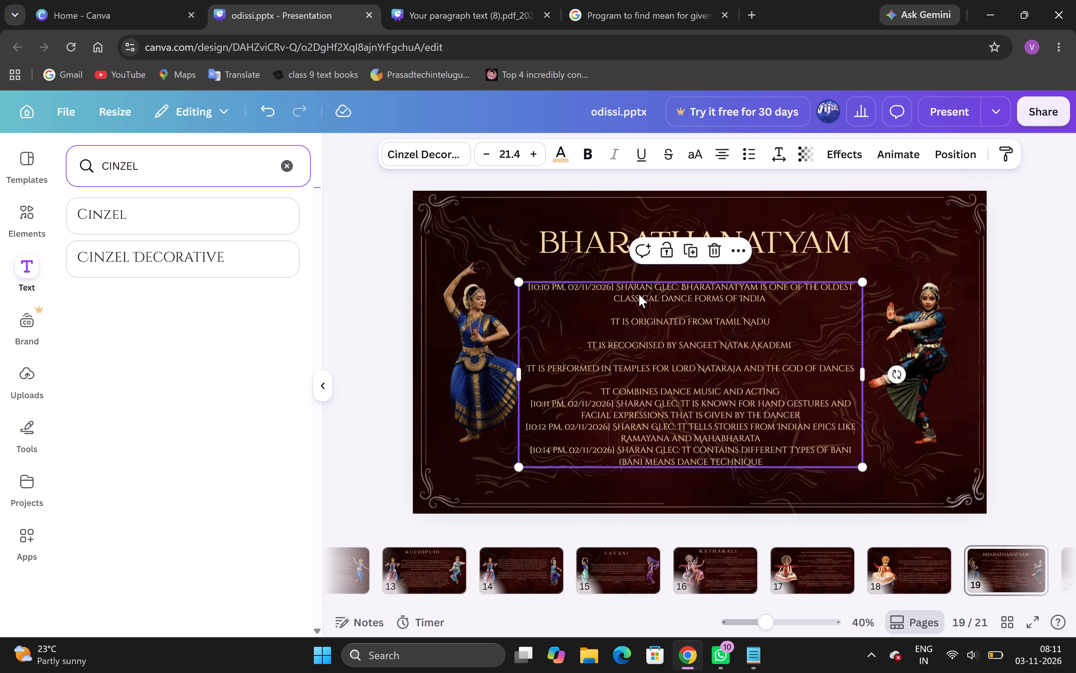
Delete the chat timestamp and sender prefixes from the four affected lines of the notes, keeping each sentence's opening word intact.
{"action": "left_click", "coordinate": [676, 286]}
{"action": "left_click_drag", "start_coordinate": [679, 286], "coordinate": [654, 288]}
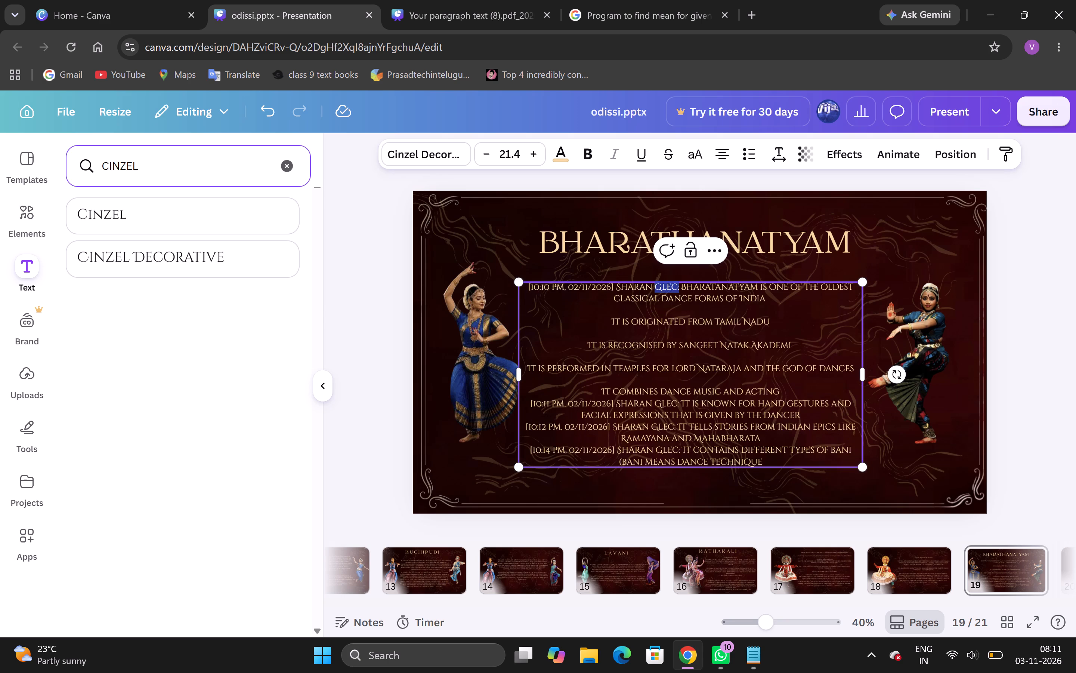
{"action": "left_click_drag", "start_coordinate": [654, 288], "coordinate": [526, 289]}
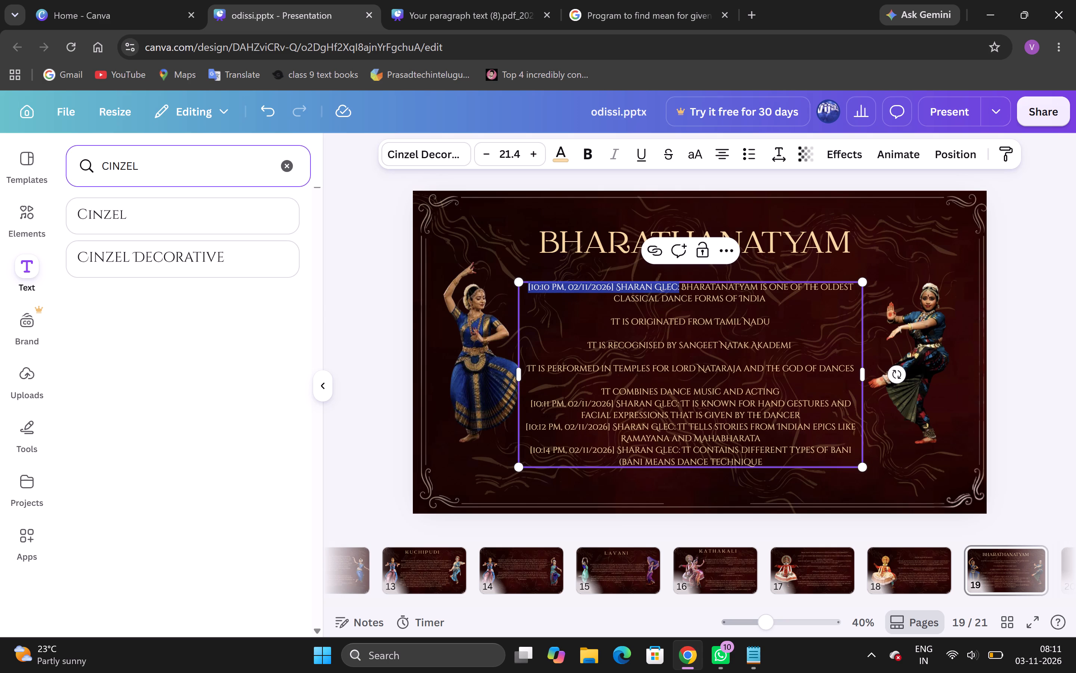
{"action": "key", "text": "BackSpace"}
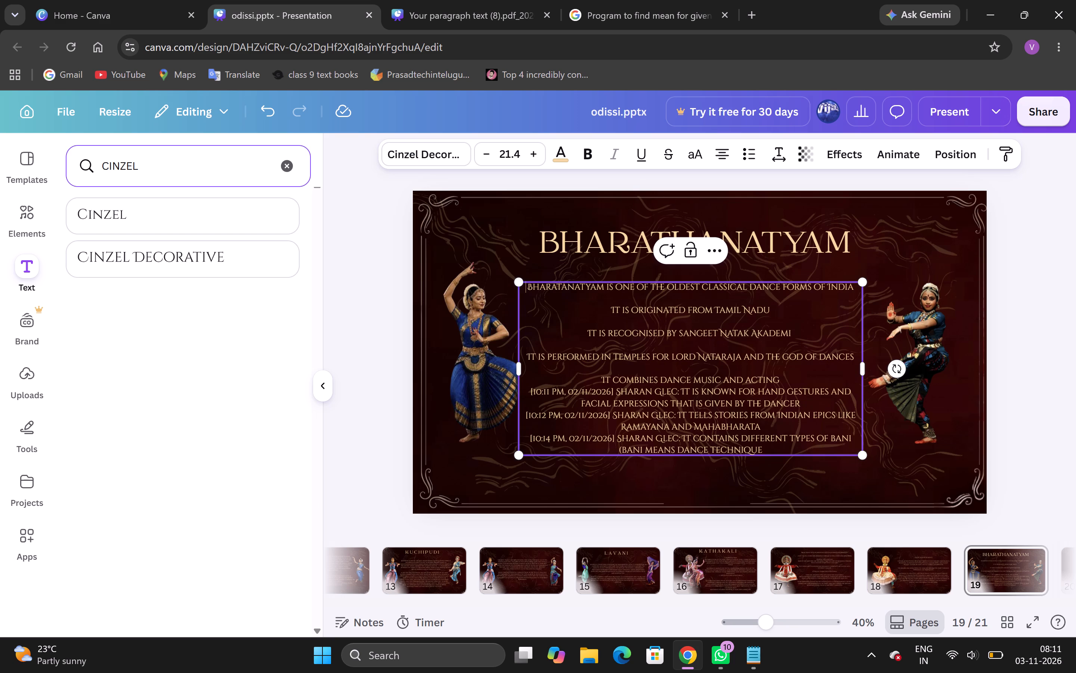
{"action": "left_click_drag", "start_coordinate": [681, 392], "coordinate": [531, 390]}
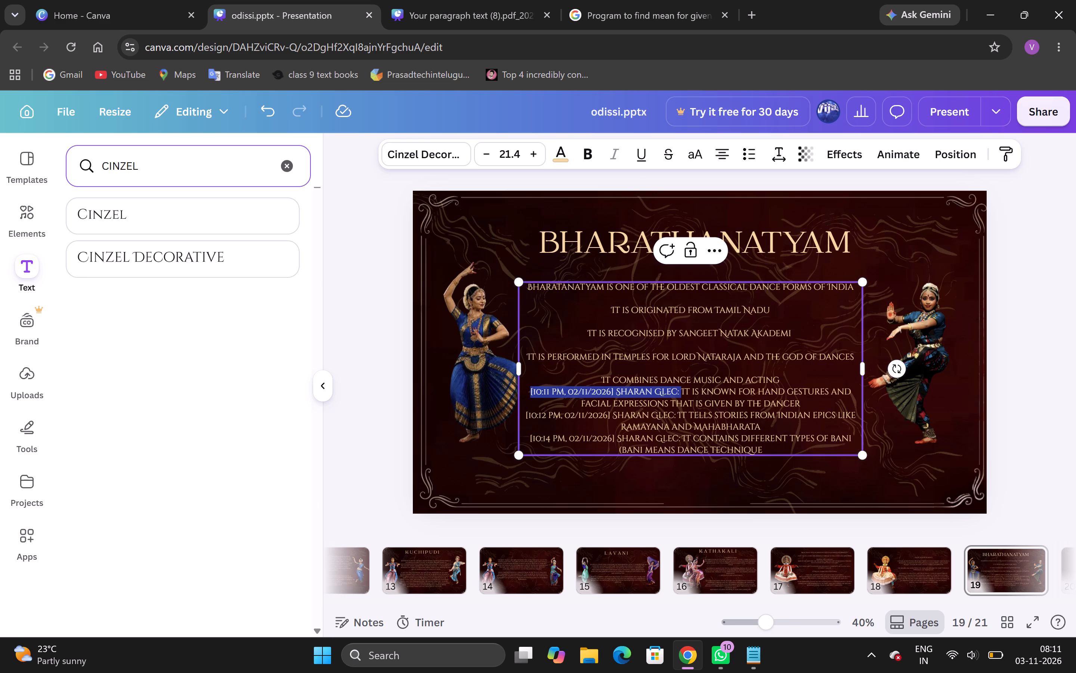
{"action": "left_click_drag", "start_coordinate": [531, 390], "coordinate": [530, 390]}
{"action": "key", "text": "BackSpace"}
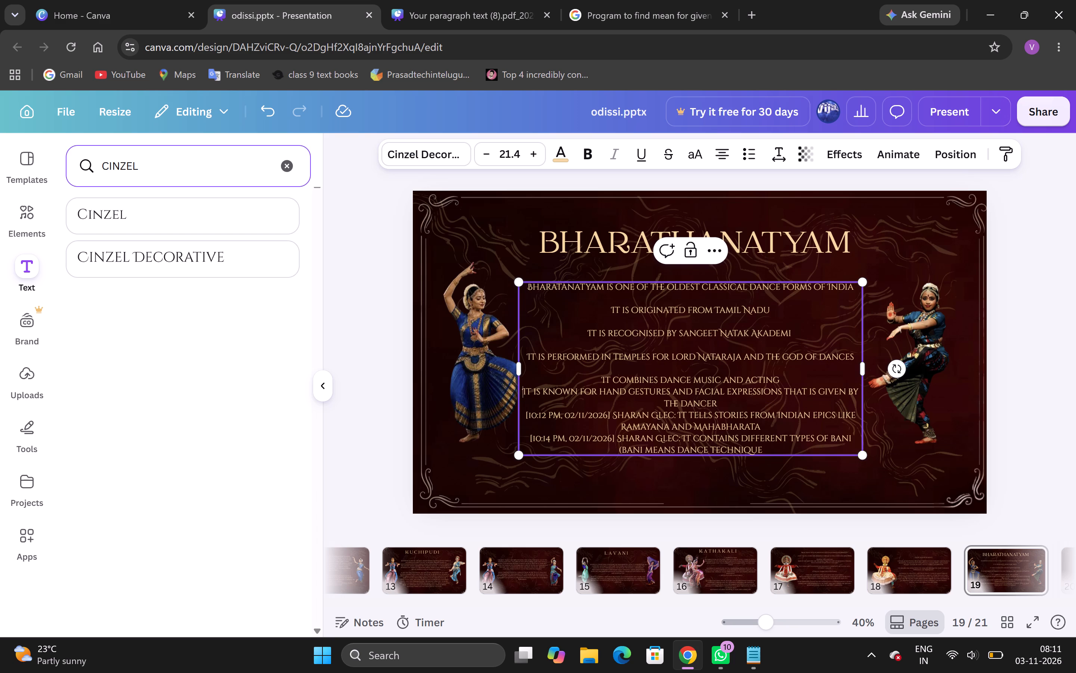
{"action": "left_click_drag", "start_coordinate": [680, 414], "coordinate": [525, 417]}
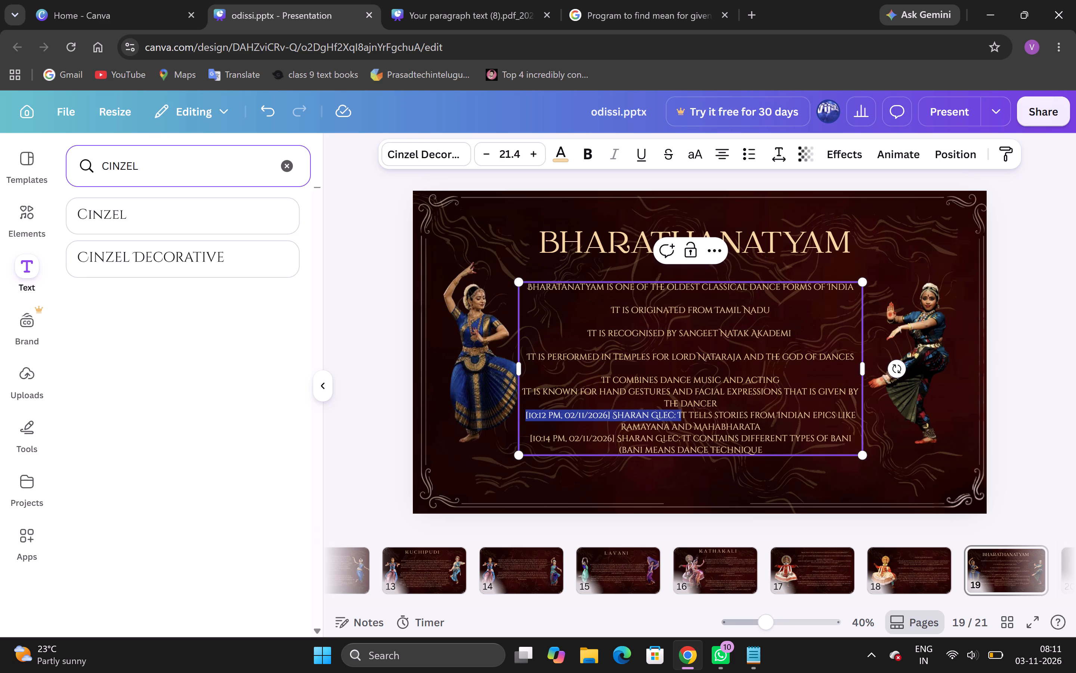
{"action": "left_click_drag", "start_coordinate": [525, 417], "coordinate": [523, 417]}
{"action": "key", "text": "BackSpace"}
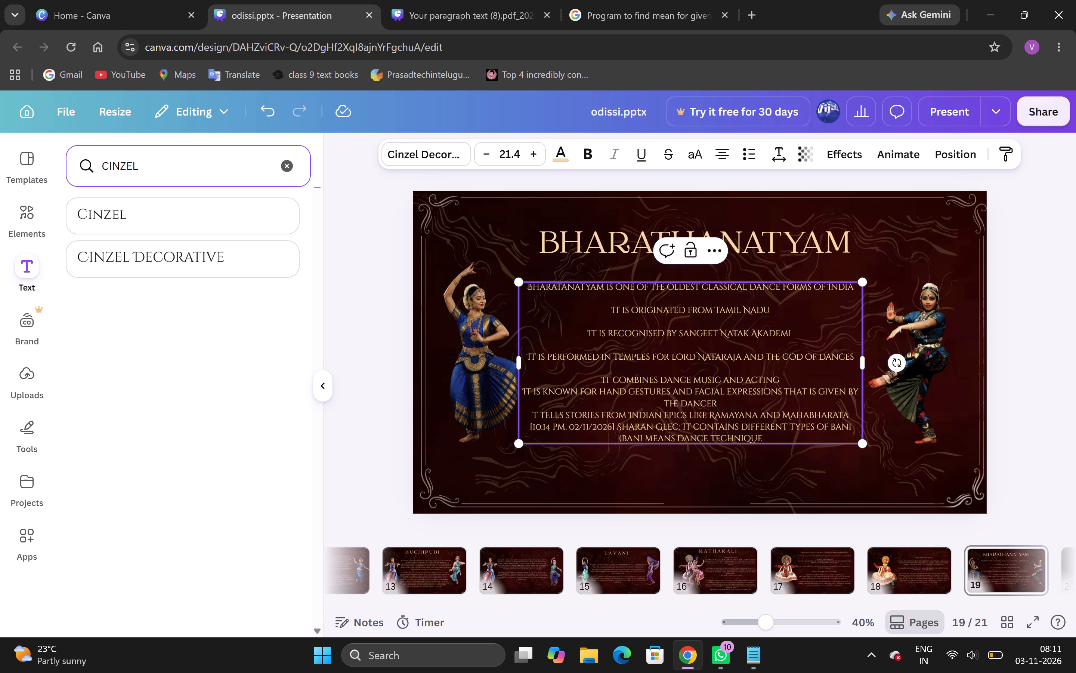
{"action": "key", "text": "i"}
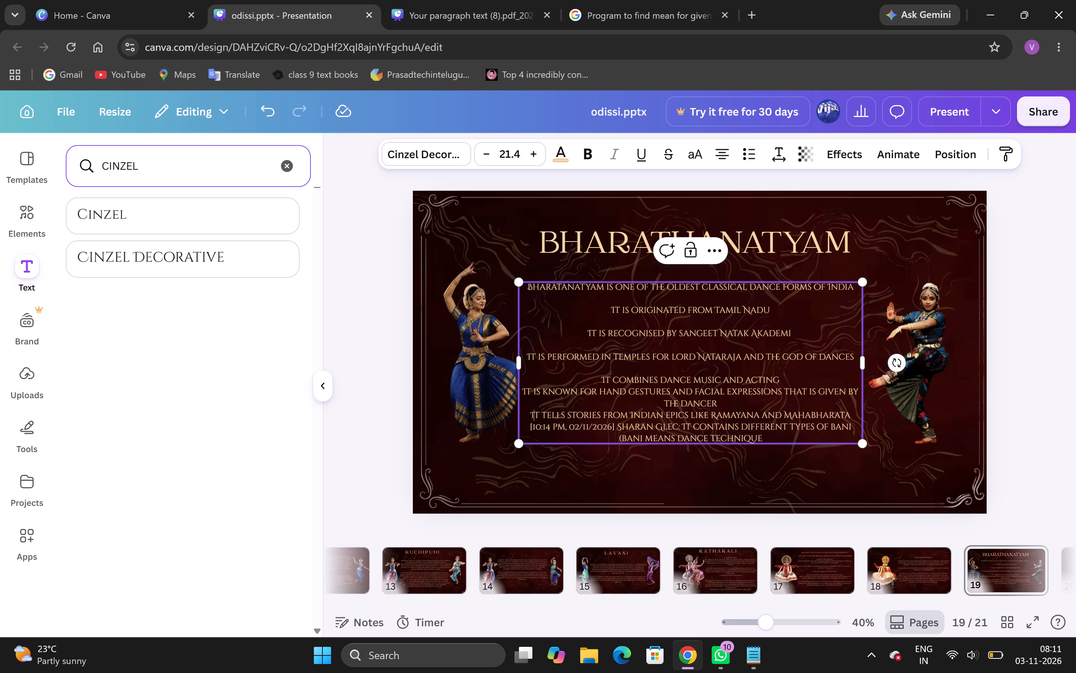
{"action": "left_click_drag", "start_coordinate": [682, 428], "coordinate": [524, 427]}
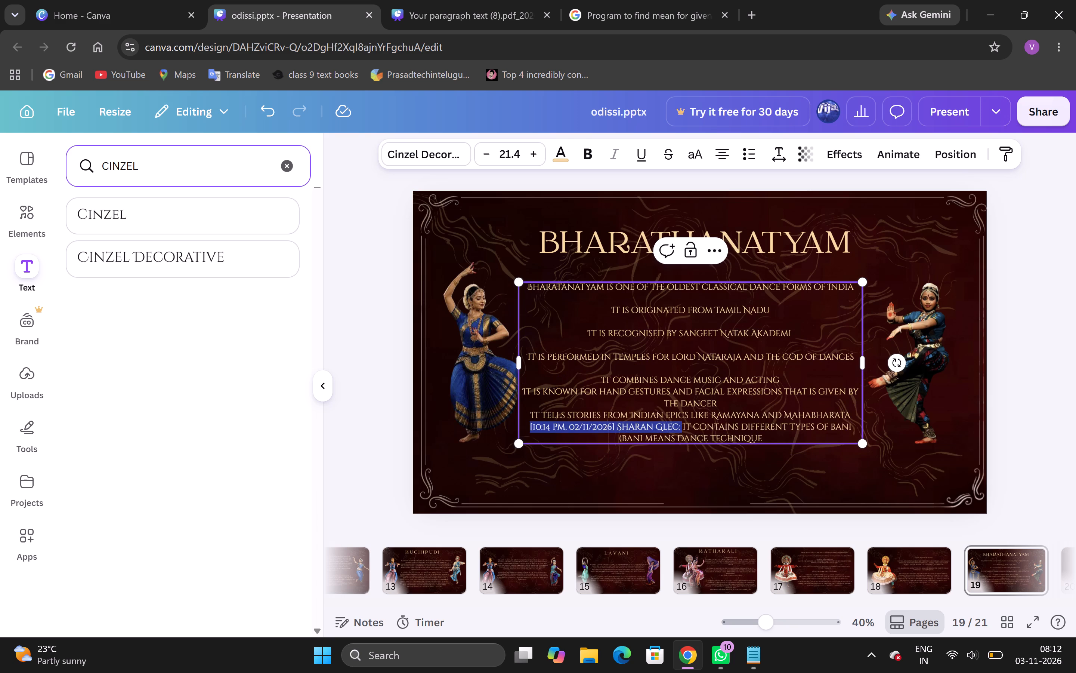
{"action": "key", "text": "BackSpace"}
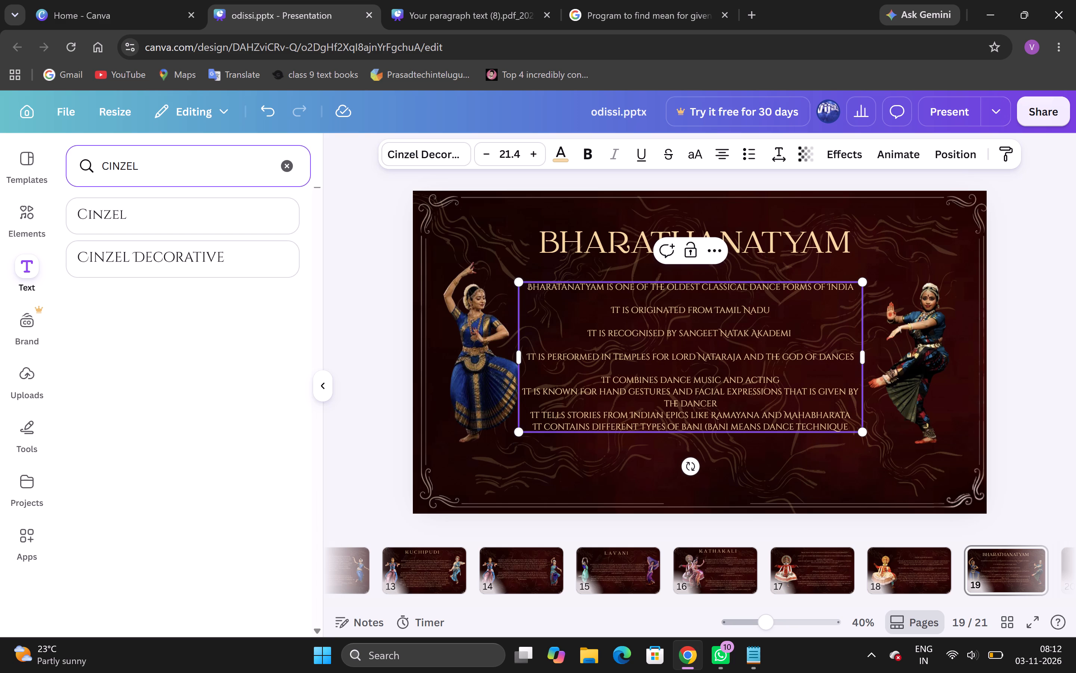
Insert a blank line before each of the last three sentences, on hand gestures, Indian epics and types of bani.
{"action": "key", "text": "Return"}
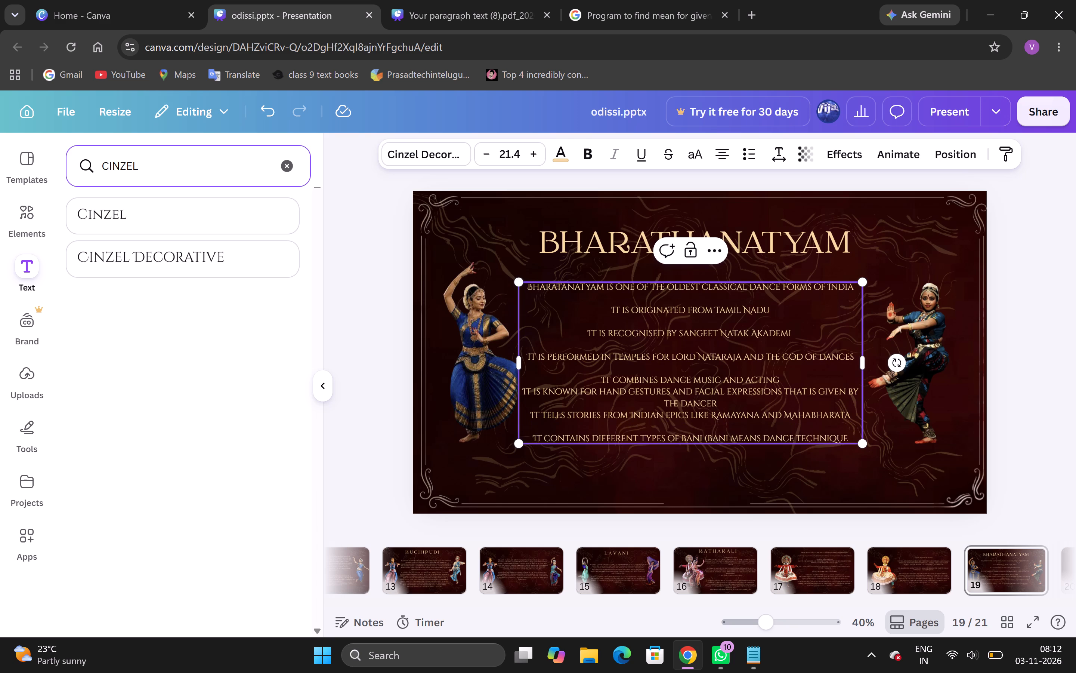
{"action": "left_click", "coordinate": [730, 404]}
{"action": "key", "text": "Return"}
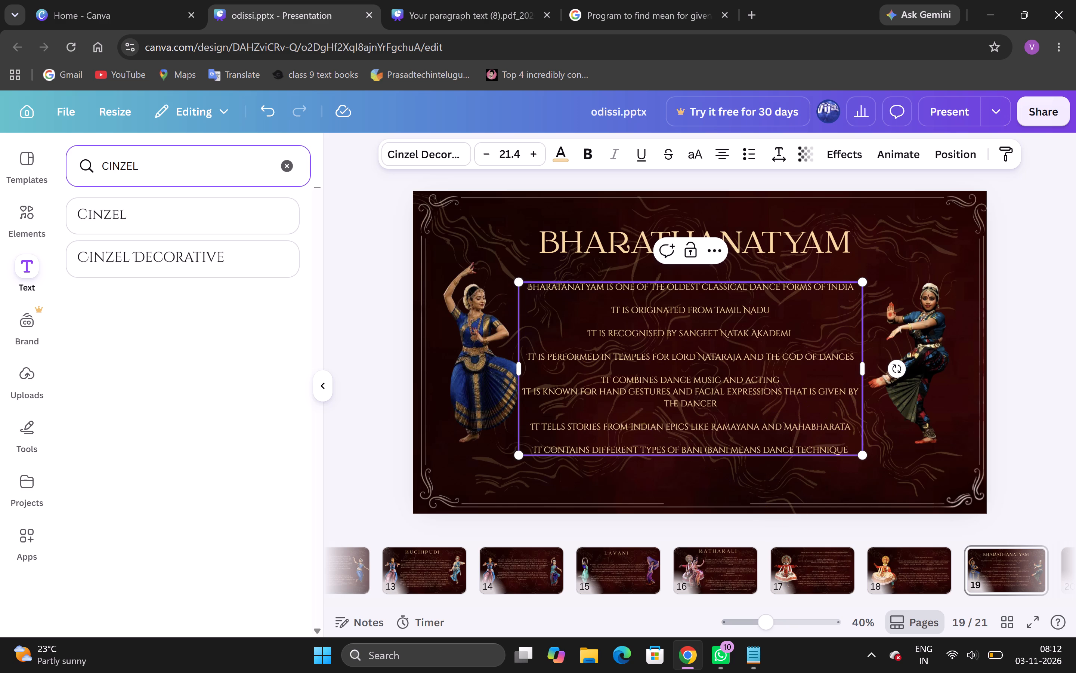
{"action": "left_click", "coordinate": [794, 385]}
{"action": "key", "text": "Return"}
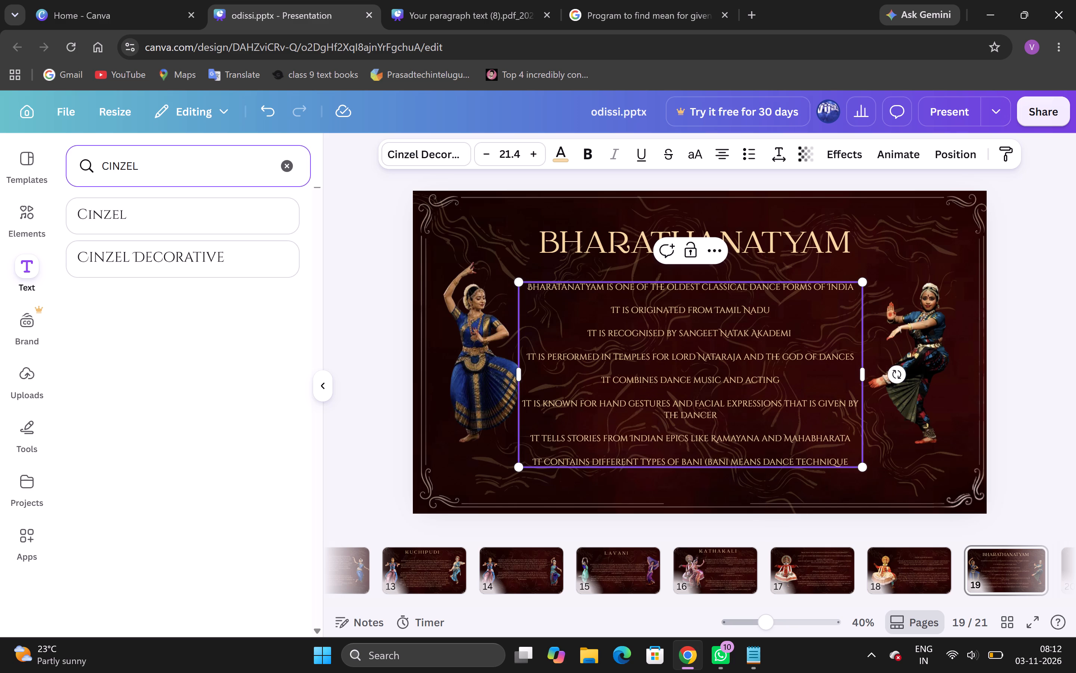
{"action": "left_click", "coordinate": [1047, 277]}
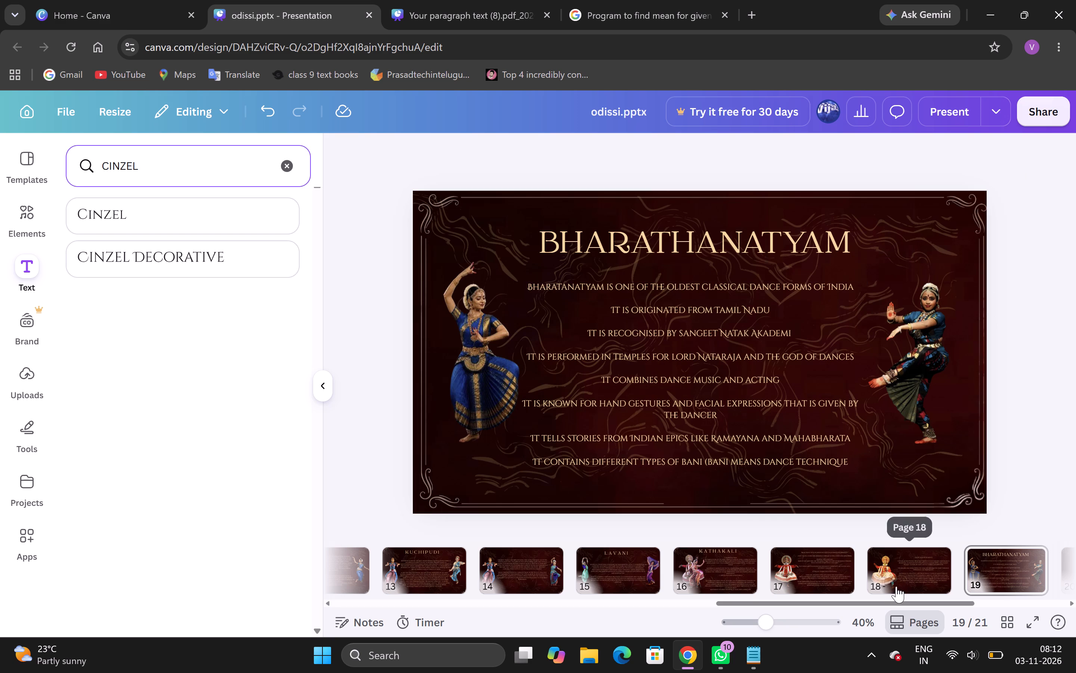
Open the empty page 20 that follows the BHARATHANATYAM page.
{"action": "scroll", "coordinate": [900, 585], "scroll_direction": "left", "scroll_amount": 4}
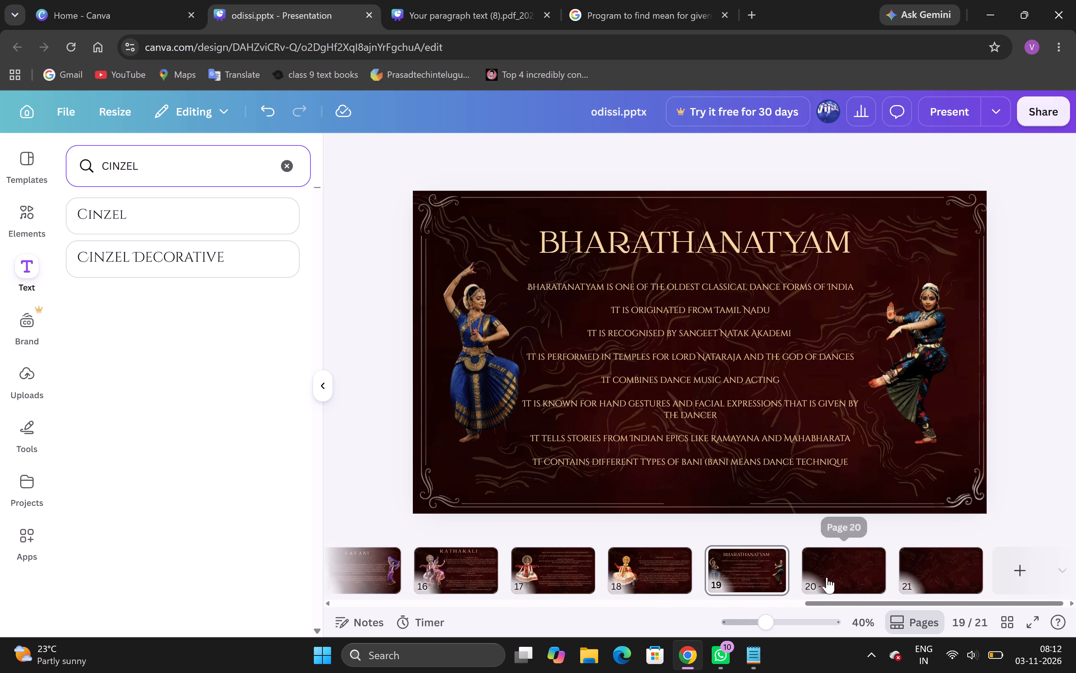
{"action": "left_click", "coordinate": [827, 577]}
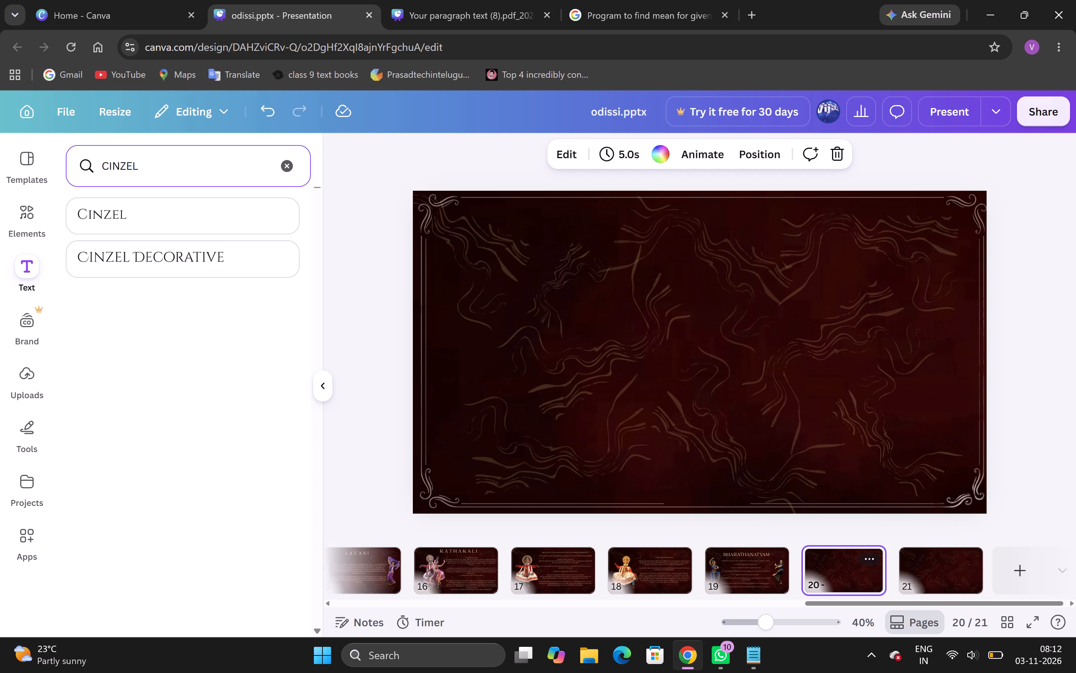
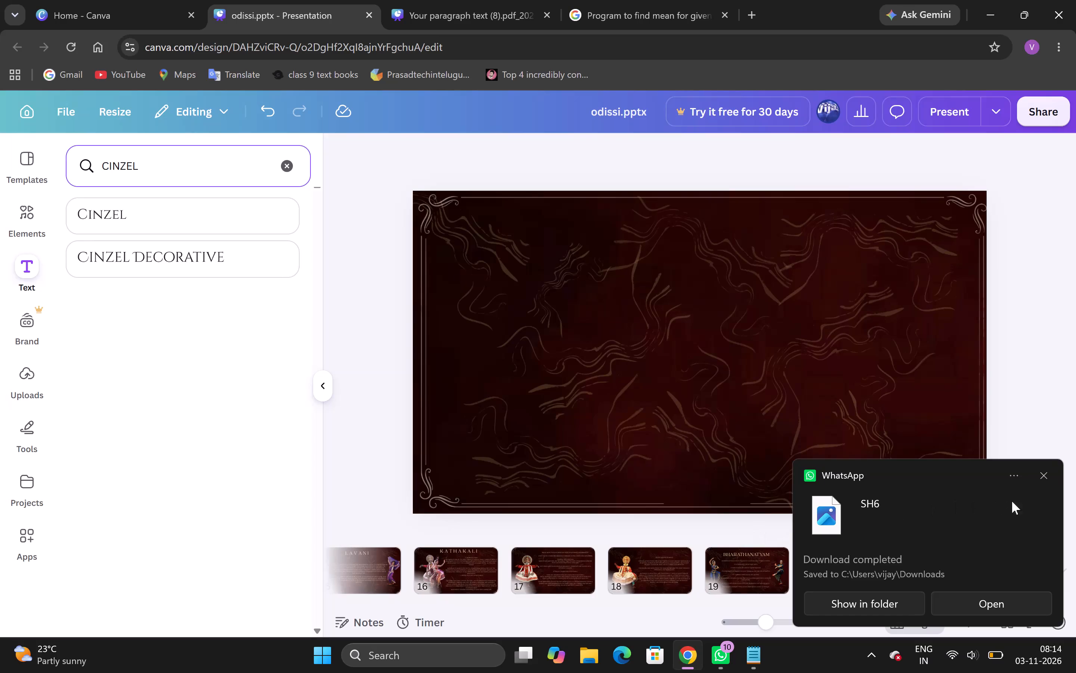
Replace the spare dark page 21 at the end of the presentation with a new blank white page.
{"action": "left_click", "coordinate": [1046, 475]}
{"action": "left_click", "coordinate": [1023, 568]}
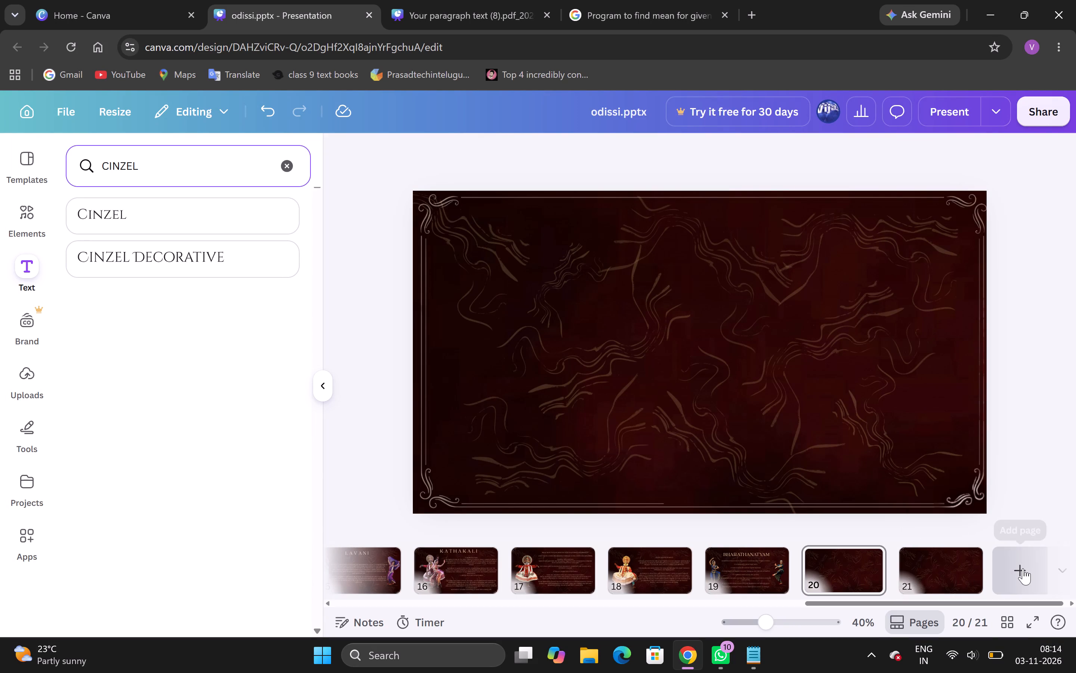
{"action": "left_click", "coordinate": [842, 576]}
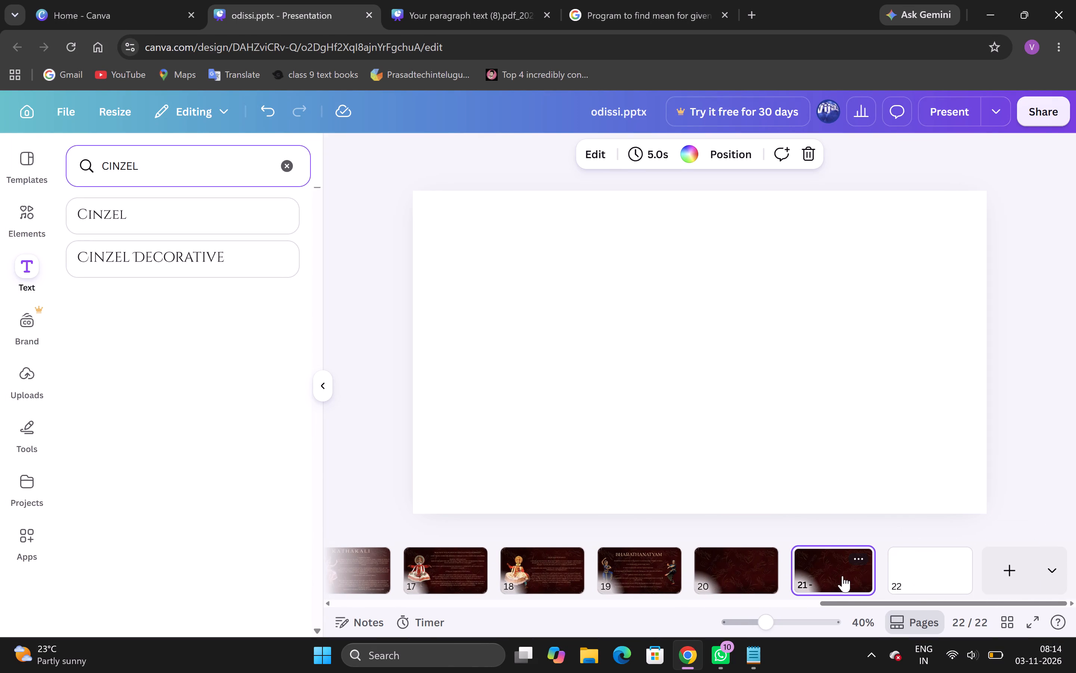
{"action": "key", "text": "Delete"}
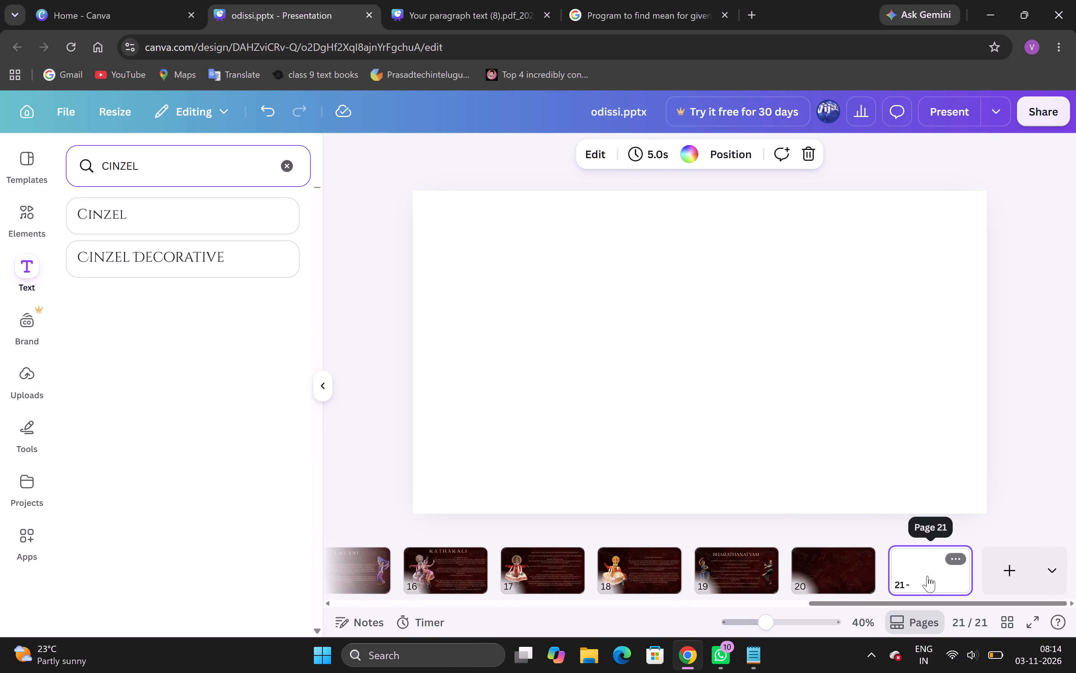
Duplicate the blank white page 21 five times, making pages 22 to 26.
{"action": "key", "text": "ctrl+d"}
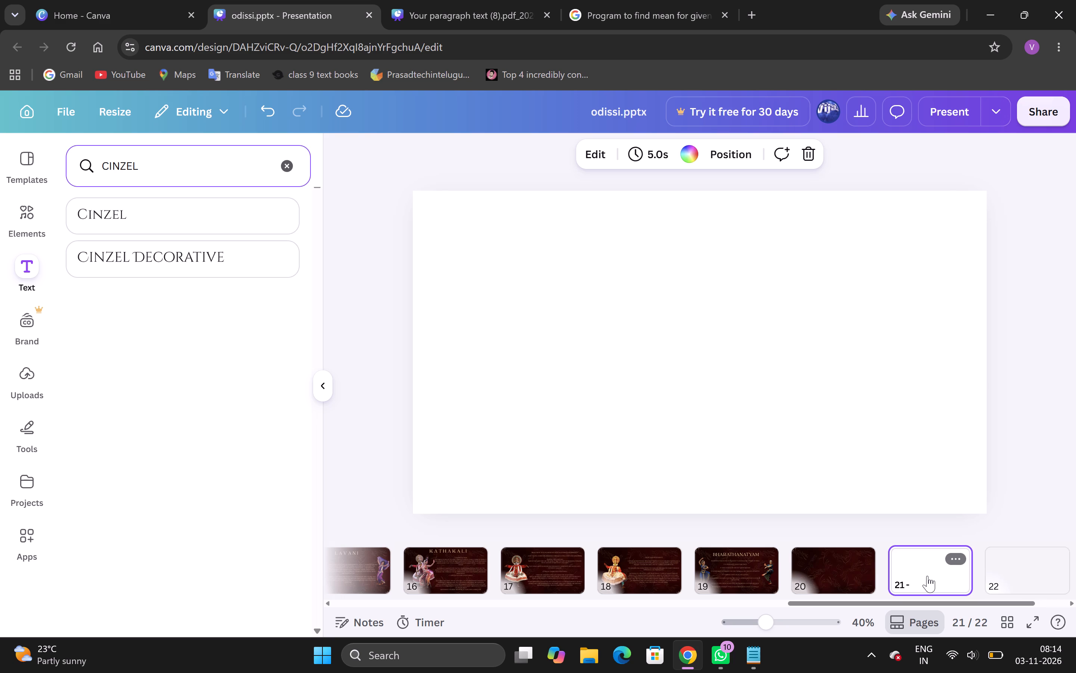
{"action": "key", "text": "ctrl+d"}
{"action": "key", "text": "ctrl+d"}
{"action": "key", "text": "ctrl+d"}
{"action": "key", "text": "ctrl+d"}
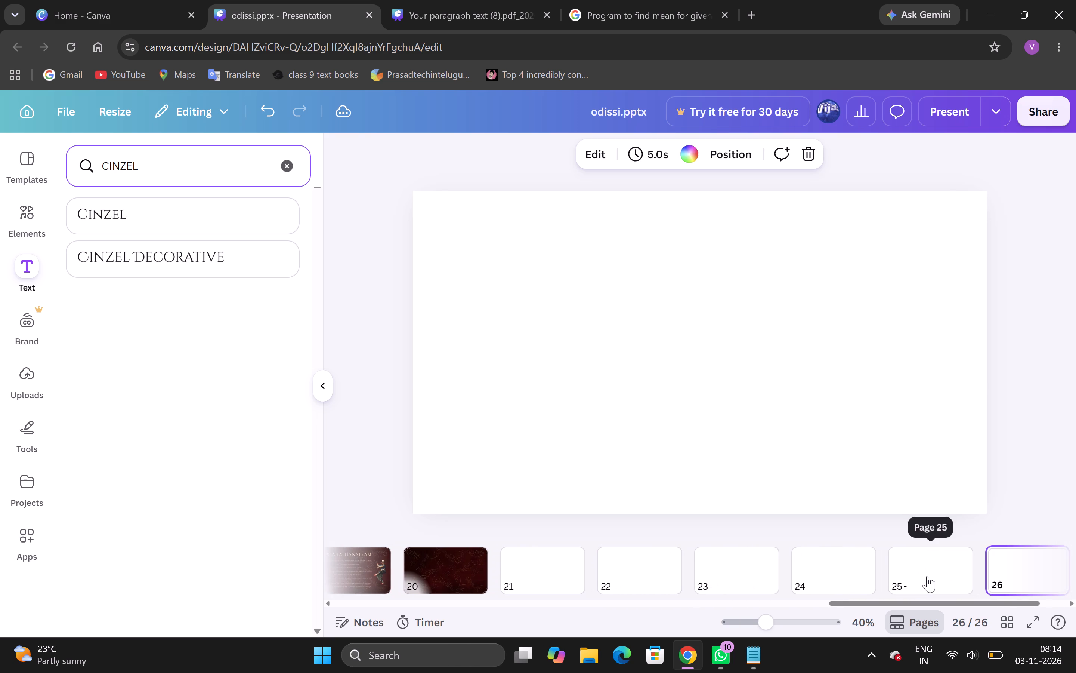
Upload the "Bhangra: The Vibrant Flok Dance of Punjab" title slide image without the white text background and place it on page 21.
{"action": "left_click", "coordinate": [574, 564]}
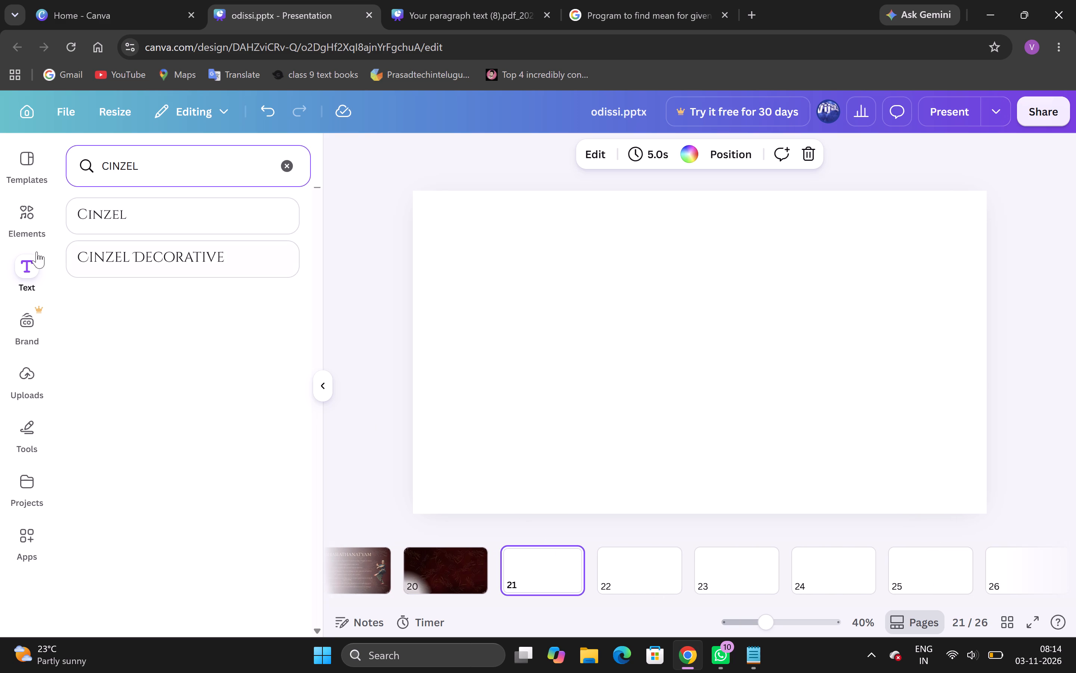
{"action": "left_click", "coordinate": [39, 404]}
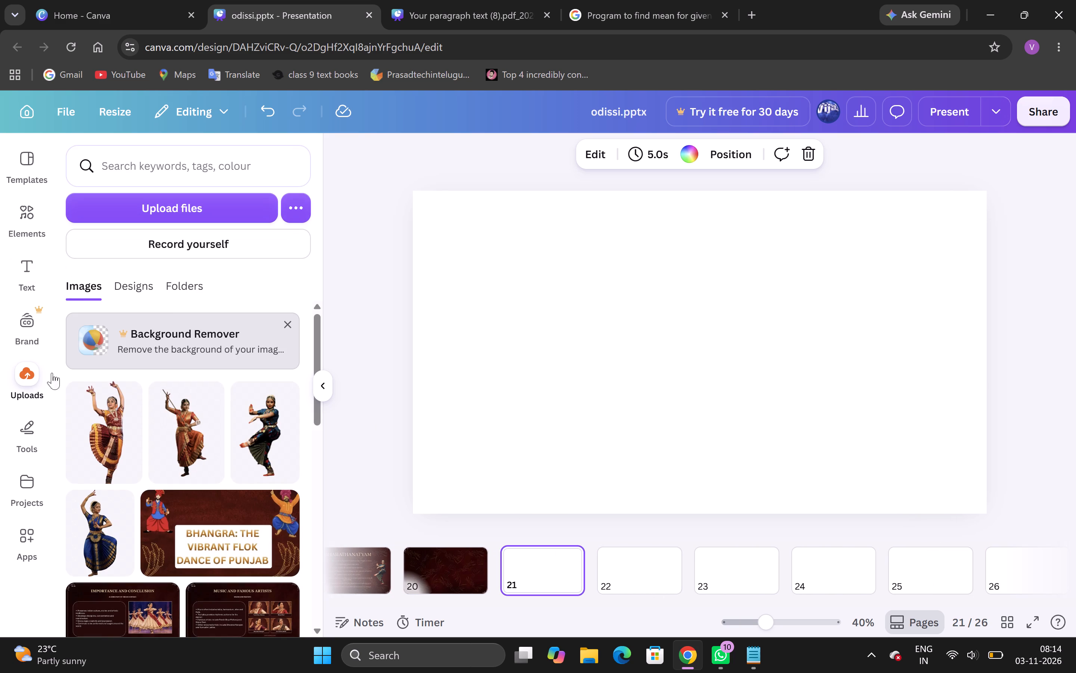
{"action": "left_click", "coordinate": [224, 204]}
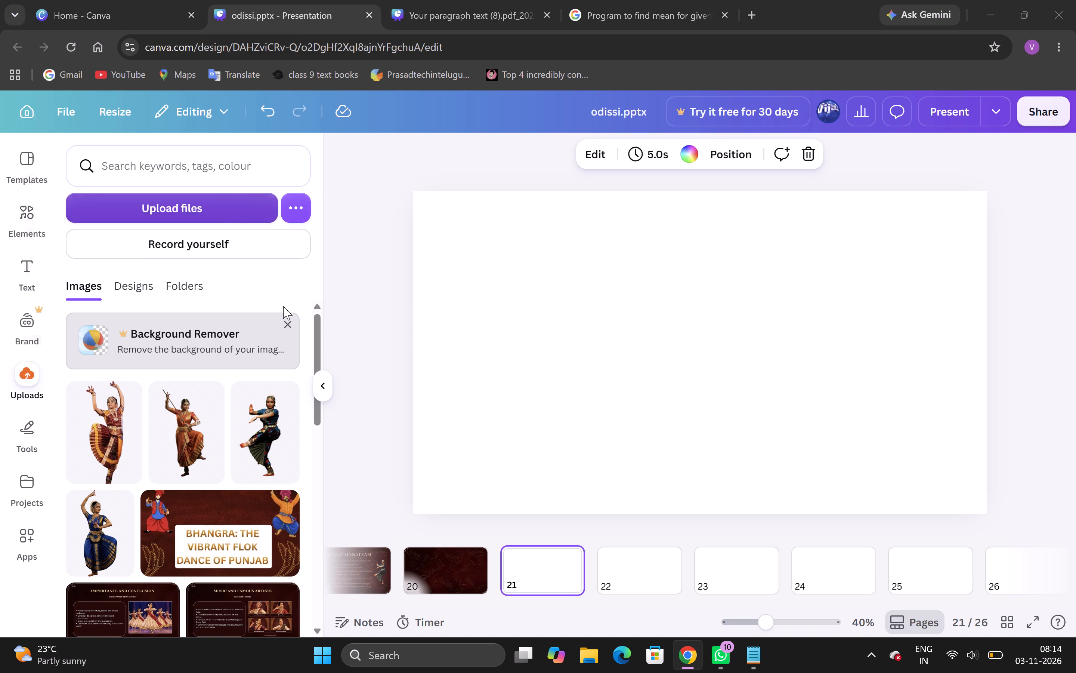
{"action": "double_click", "coordinate": [269, 228]}
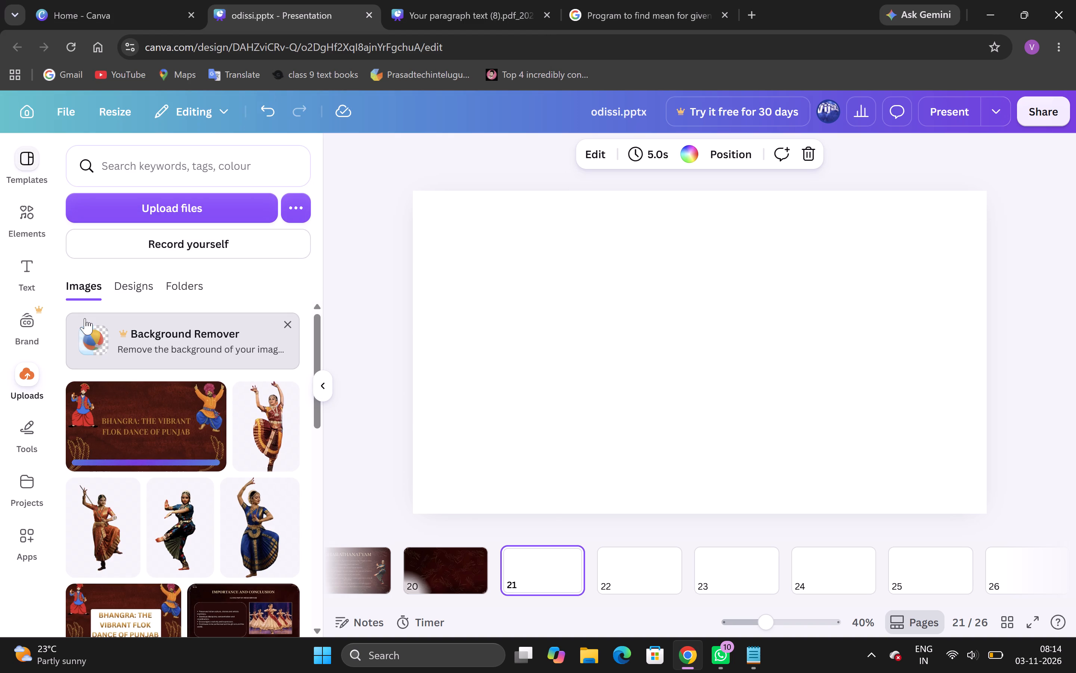
{"action": "left_click", "coordinate": [139, 419]}
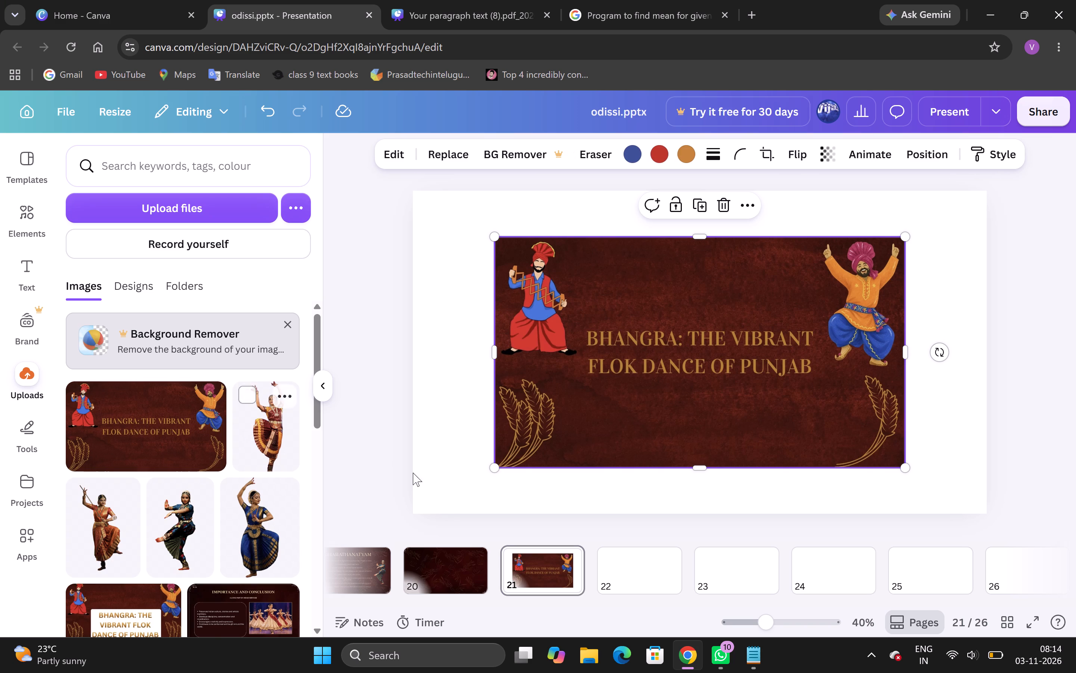
Enlarge the Bhangra title image to fill page 21, starting by extending its upper-right corner to the page's corner.
{"action": "left_click_drag", "start_coordinate": [907, 232], "coordinate": [926, 217]}
{"action": "left_click_drag", "start_coordinate": [926, 217], "coordinate": [984, 183]}
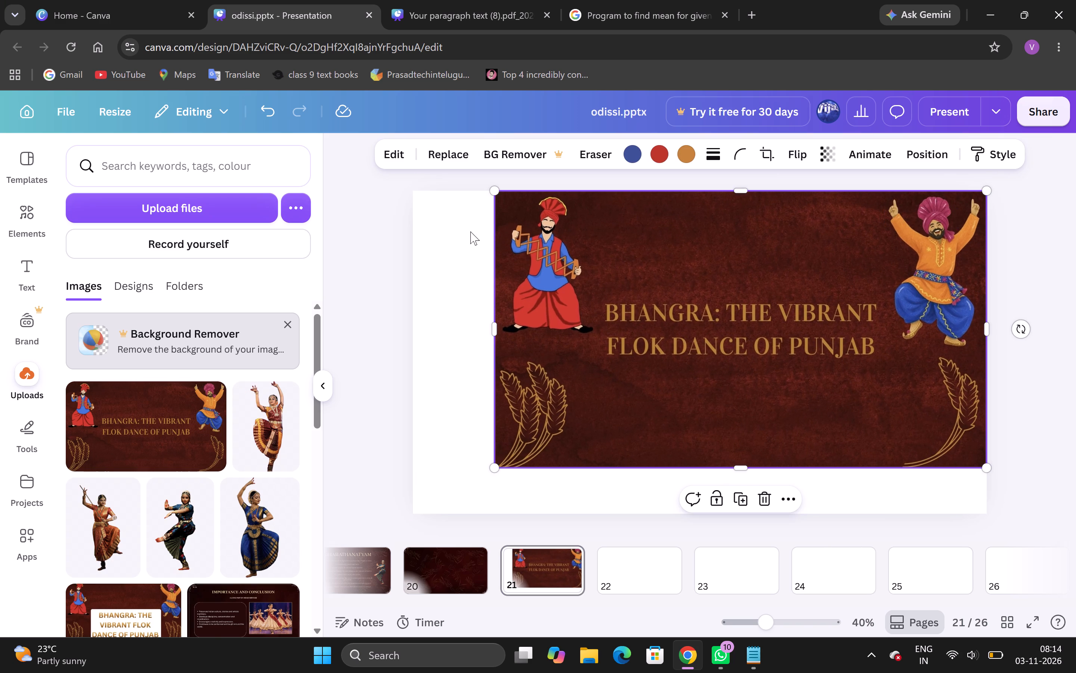
Enlarge and reposition the Bhangra title image on page 21 until it covers the whole page edge to edge.
{"action": "left_click_drag", "start_coordinate": [494, 335], "coordinate": [443, 333]}
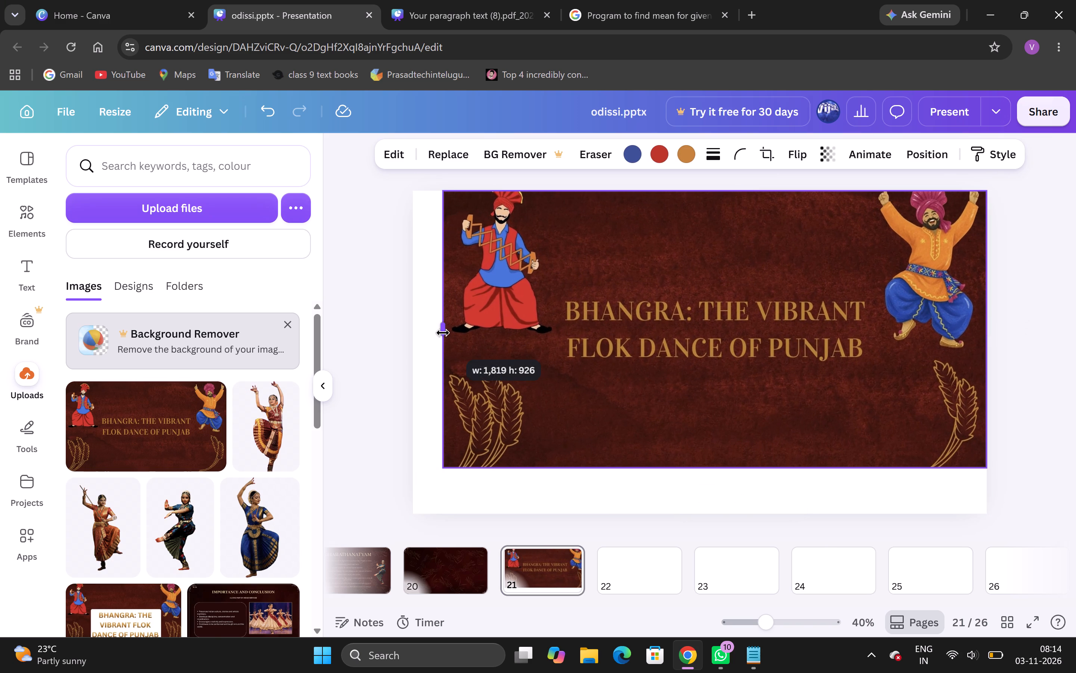
{"action": "left_click_drag", "start_coordinate": [443, 333], "coordinate": [428, 361]}
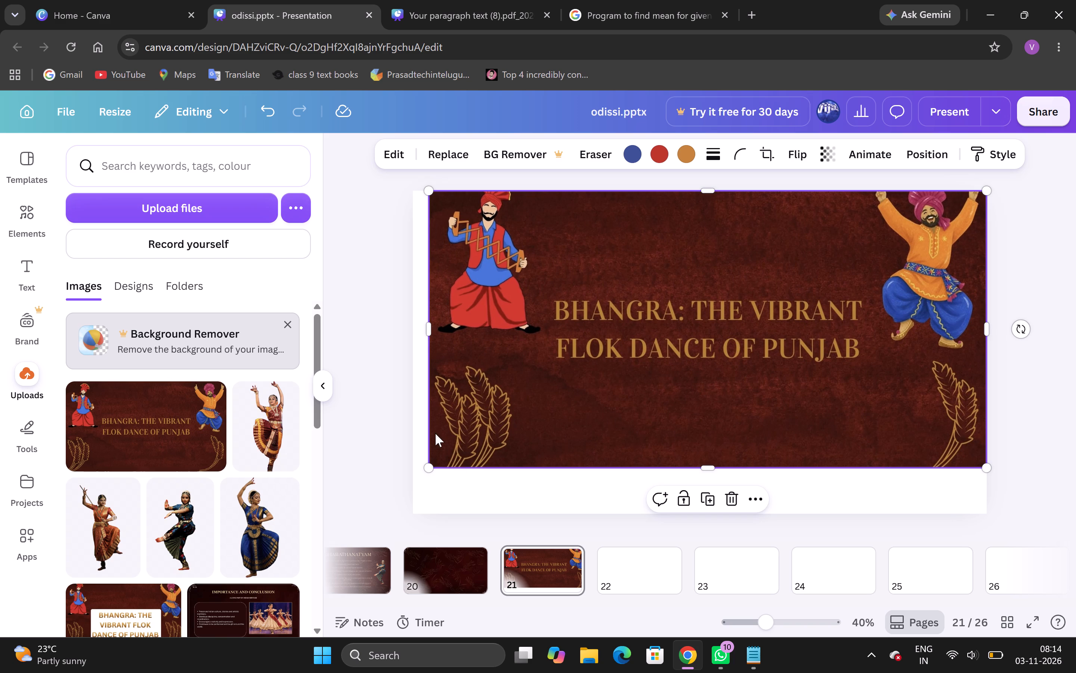
{"action": "left_click", "coordinate": [429, 336]}
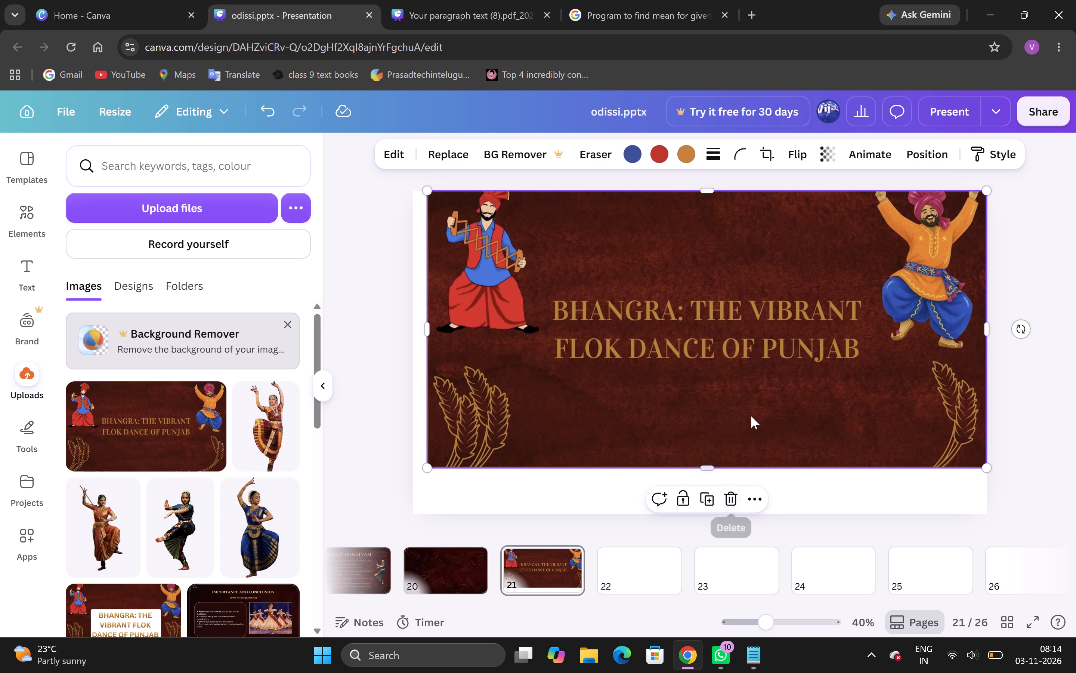
{"action": "left_click_drag", "start_coordinate": [862, 337], "coordinate": [857, 367]}
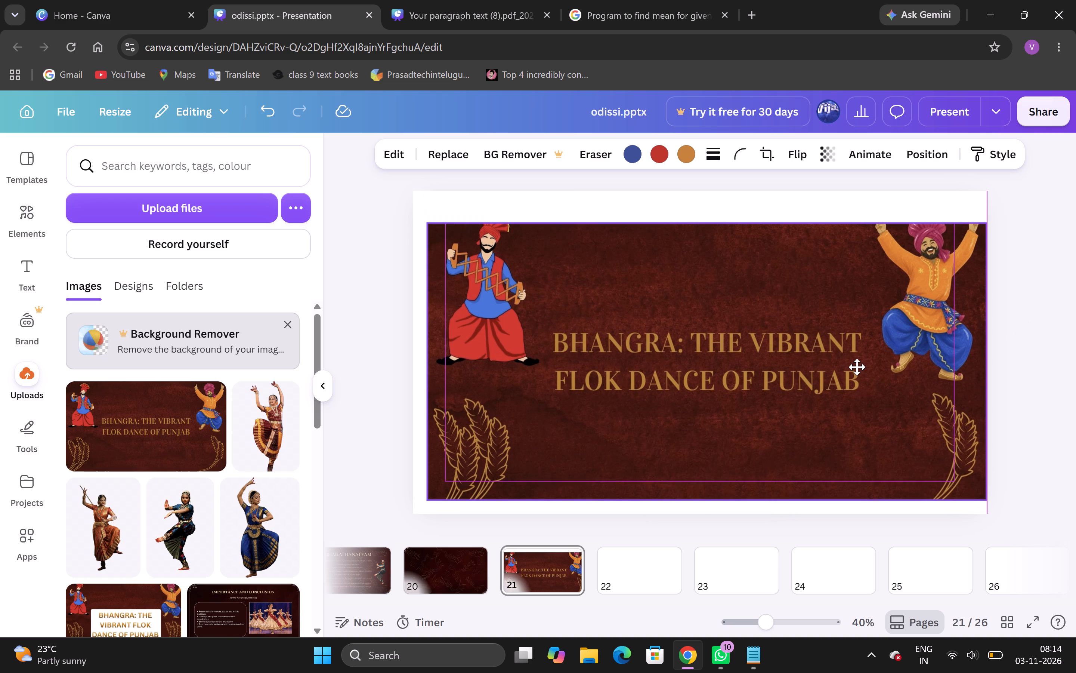
{"action": "left_click_drag", "start_coordinate": [857, 367], "coordinate": [856, 366]}
{"action": "left_click_drag", "start_coordinate": [853, 346], "coordinate": [853, 340]}
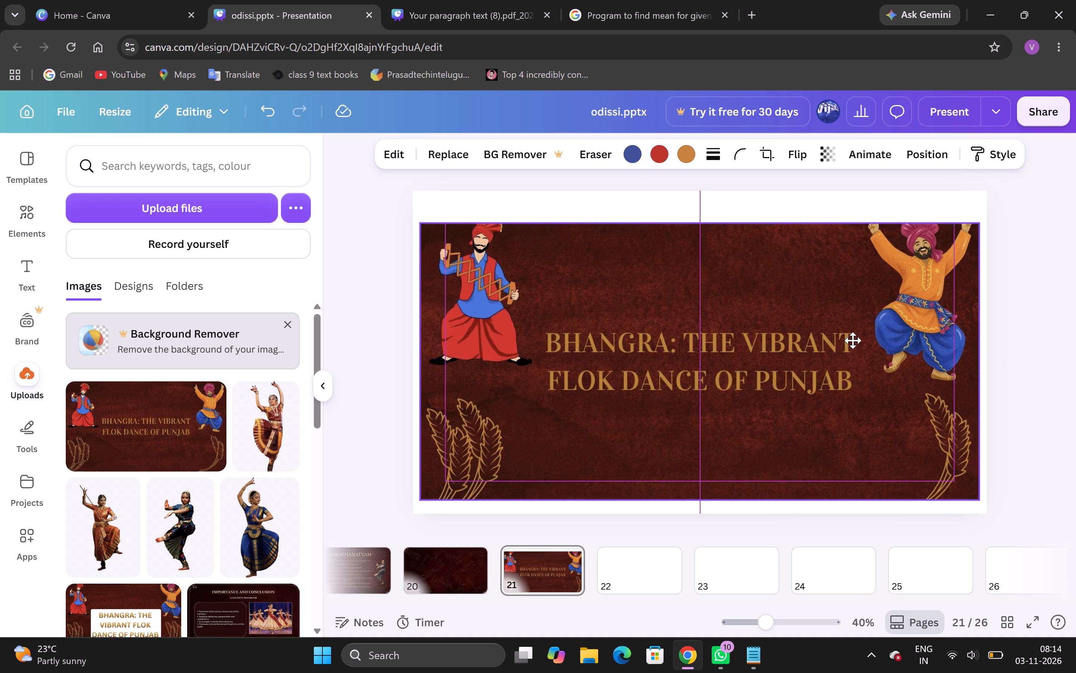
{"action": "left_click_drag", "start_coordinate": [853, 340], "coordinate": [852, 342]}
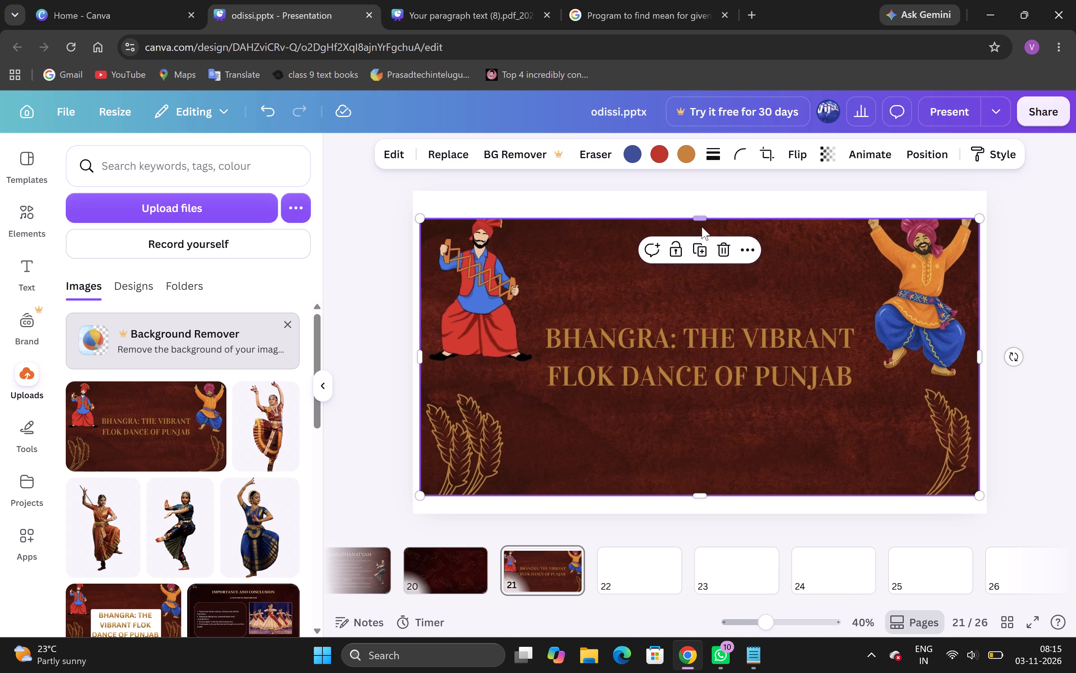
{"action": "left_click_drag", "start_coordinate": [702, 220], "coordinate": [699, 196]}
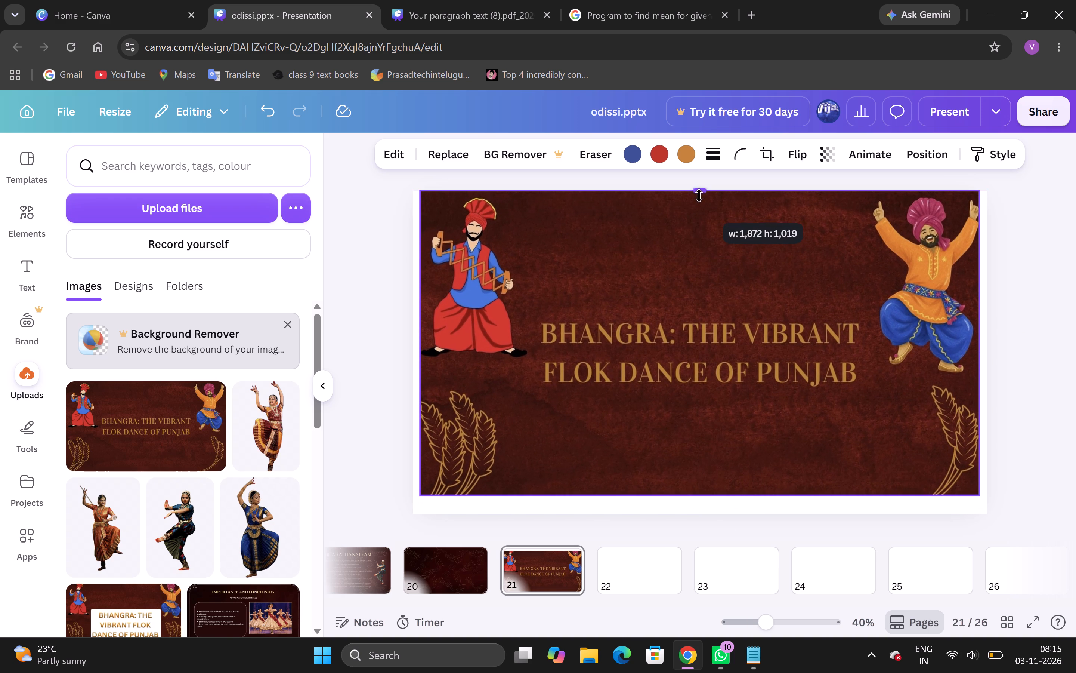
{"action": "left_click_drag", "start_coordinate": [699, 196], "coordinate": [700, 194]}
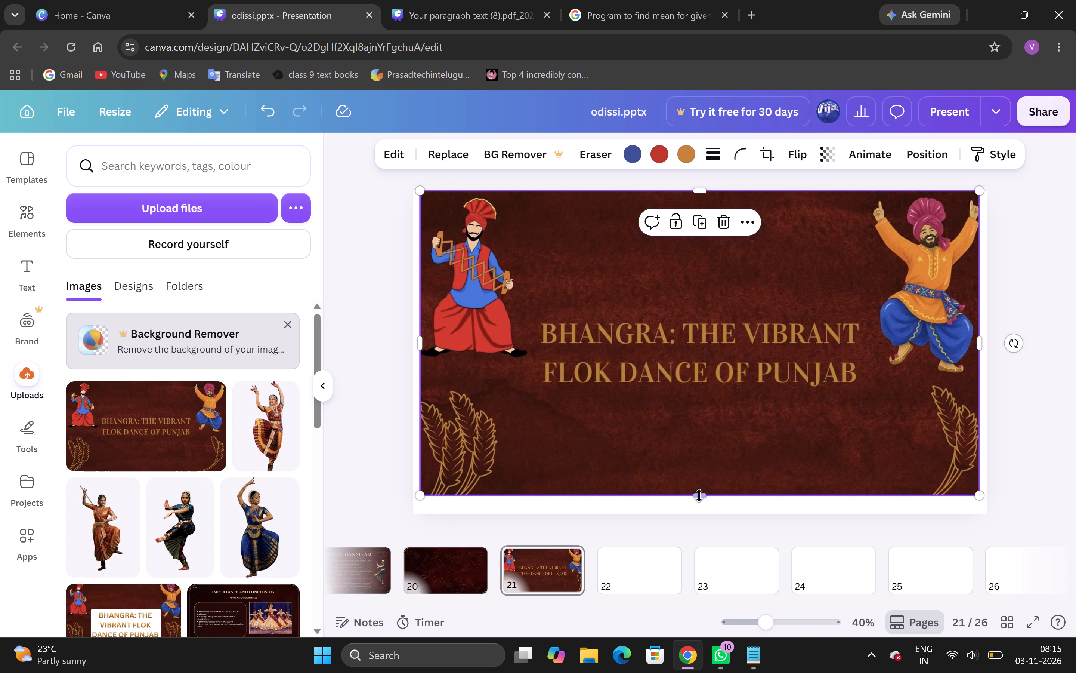
{"action": "left_click_drag", "start_coordinate": [699, 497], "coordinate": [699, 516]}
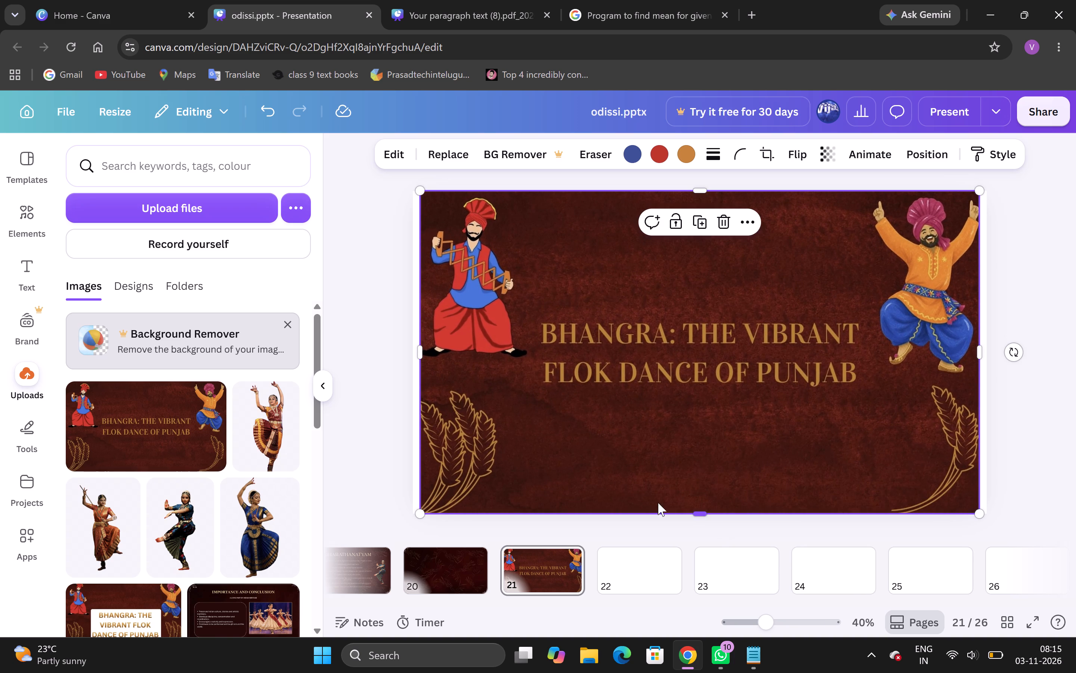
{"action": "left_click_drag", "start_coordinate": [978, 362], "coordinate": [978, 362]}
{"action": "left_click_drag", "start_coordinate": [978, 362], "coordinate": [983, 361]}
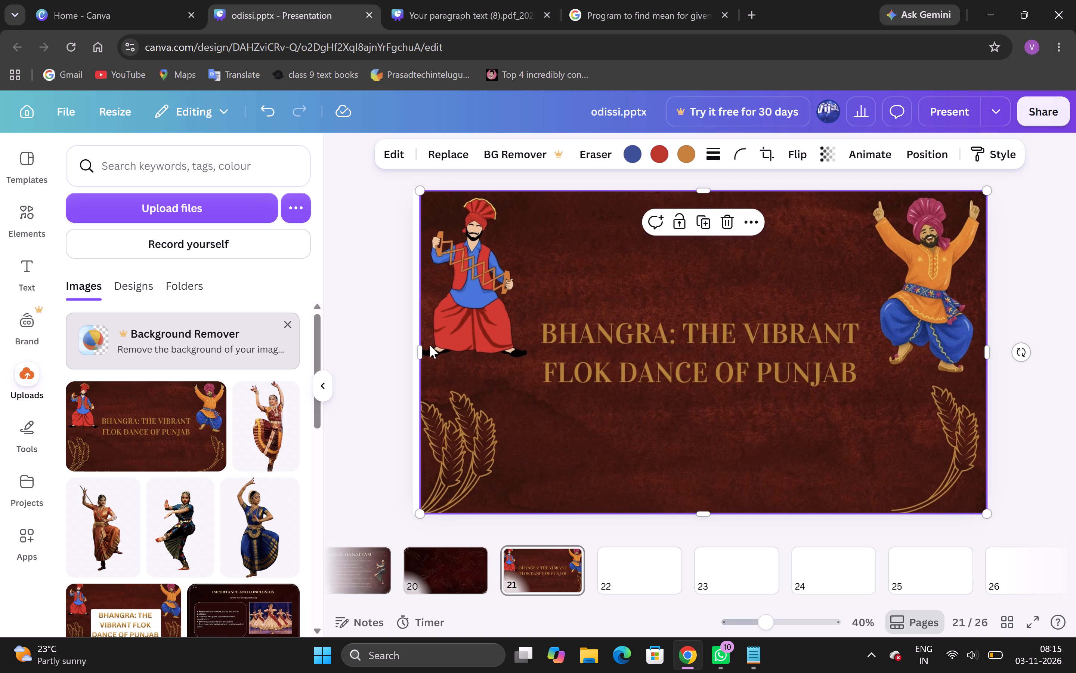
{"action": "left_click_drag", "start_coordinate": [423, 350], "coordinate": [417, 351]}
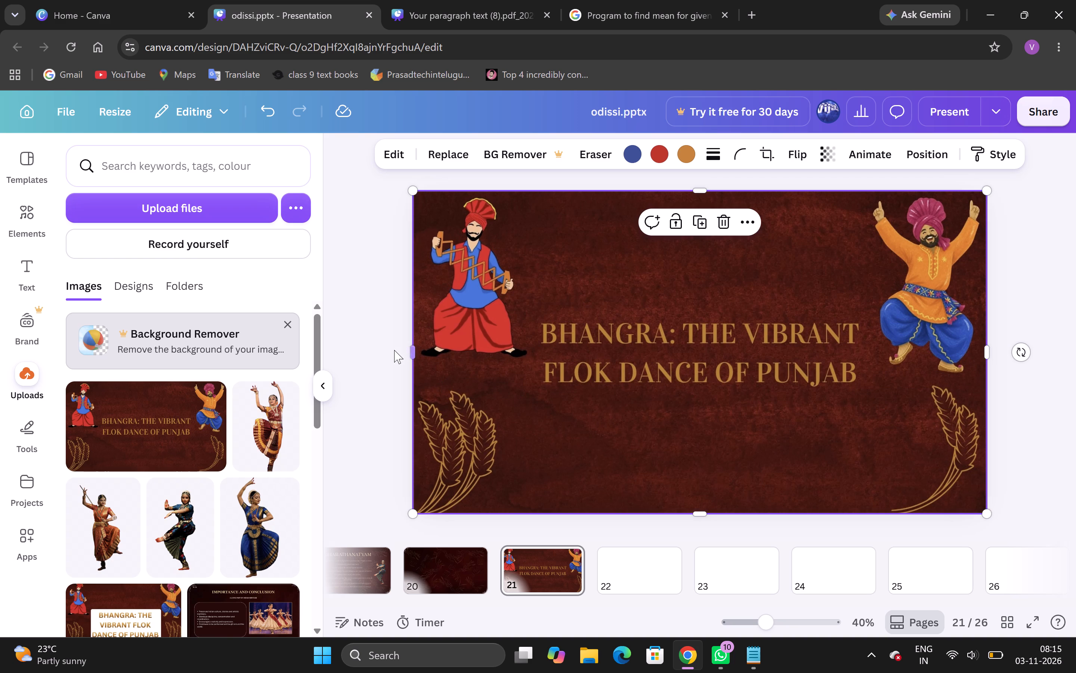
{"action": "left_click", "coordinate": [391, 350]}
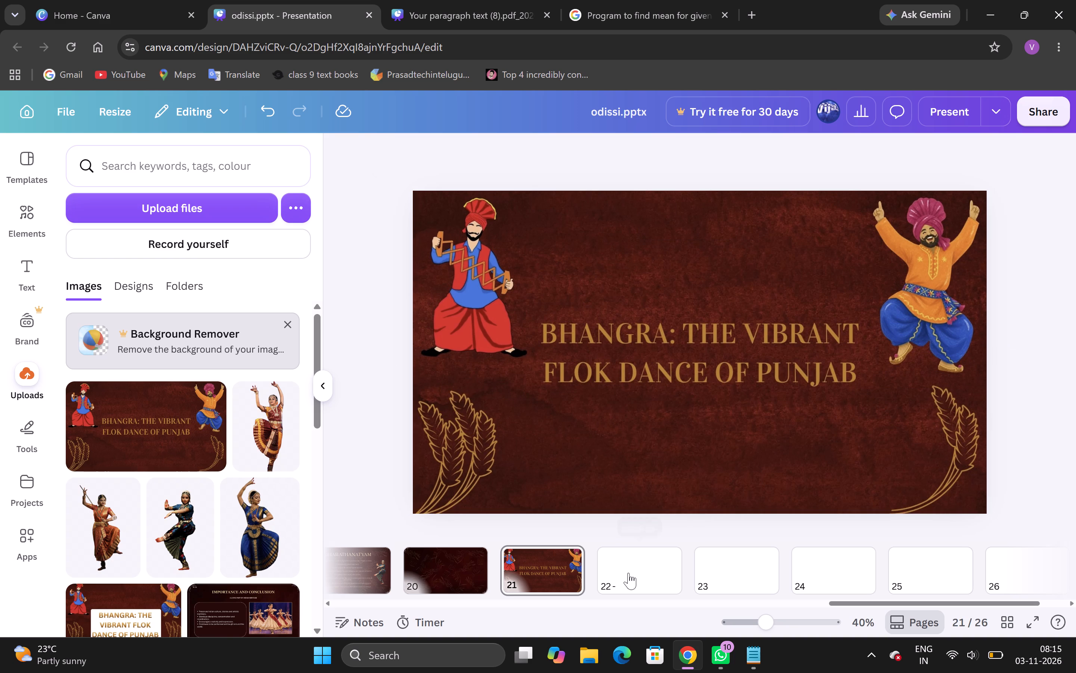
Upload the SH2 image from Downloads and place it on the empty page 22.
{"action": "left_click", "coordinate": [628, 573]}
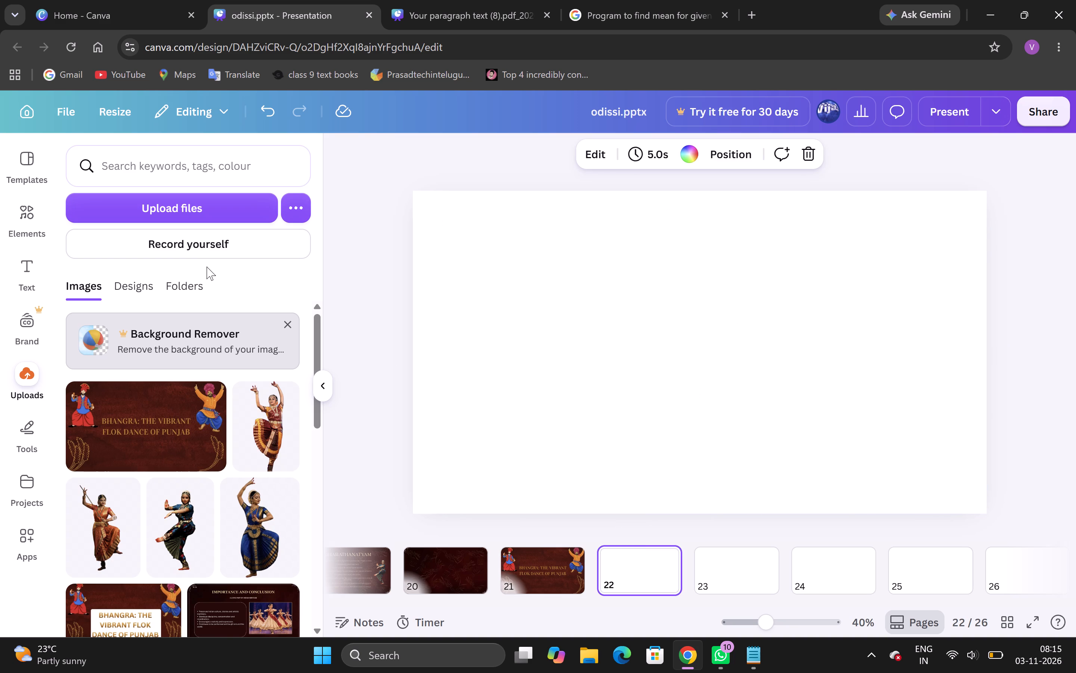
{"action": "left_click", "coordinate": [169, 199]}
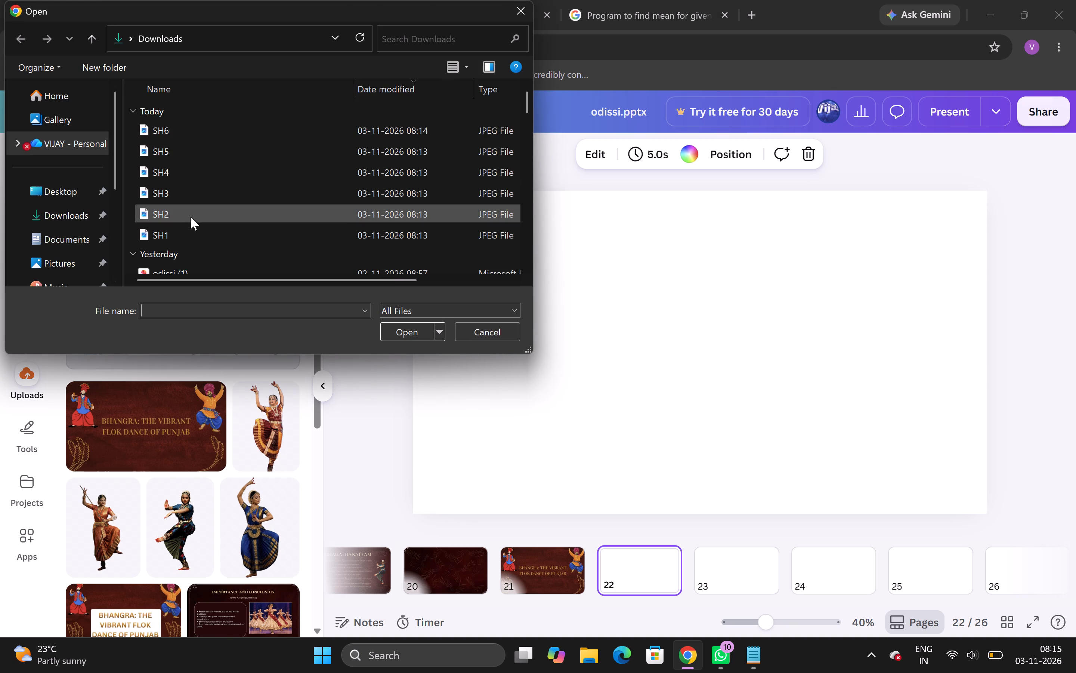
{"action": "double_click", "coordinate": [191, 217]}
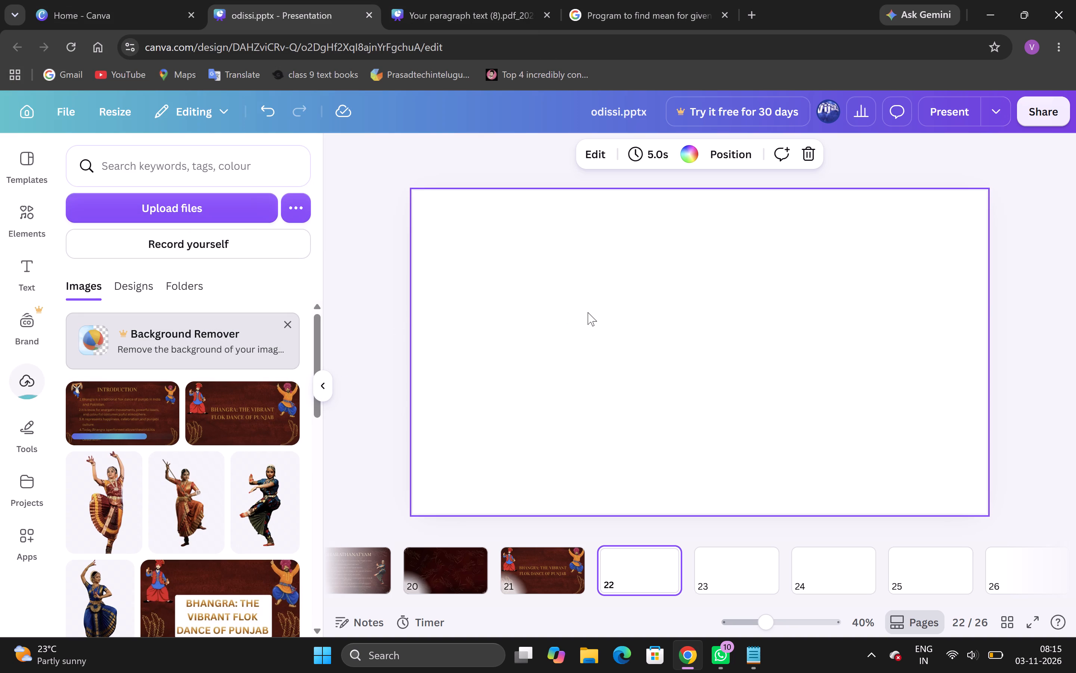
{"action": "left_click", "coordinate": [160, 414]}
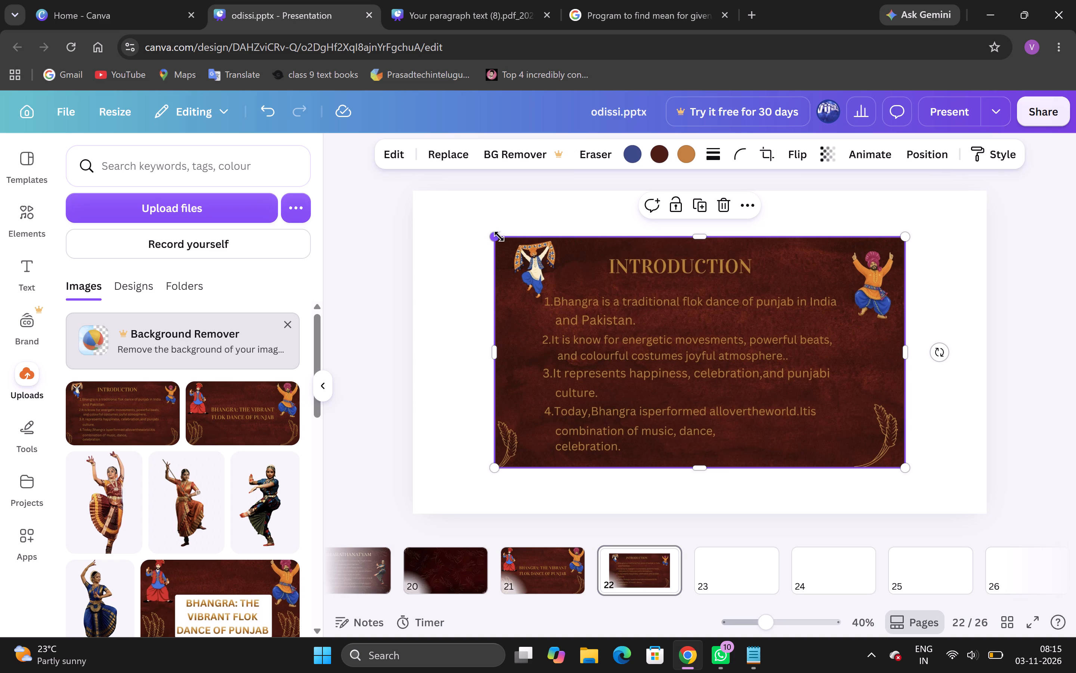
Enlarge and reposition the INTRODUCTION image on page 22 until it covers the whole page edge to edge.
{"action": "left_click_drag", "start_coordinate": [499, 236], "coordinate": [415, 193]}
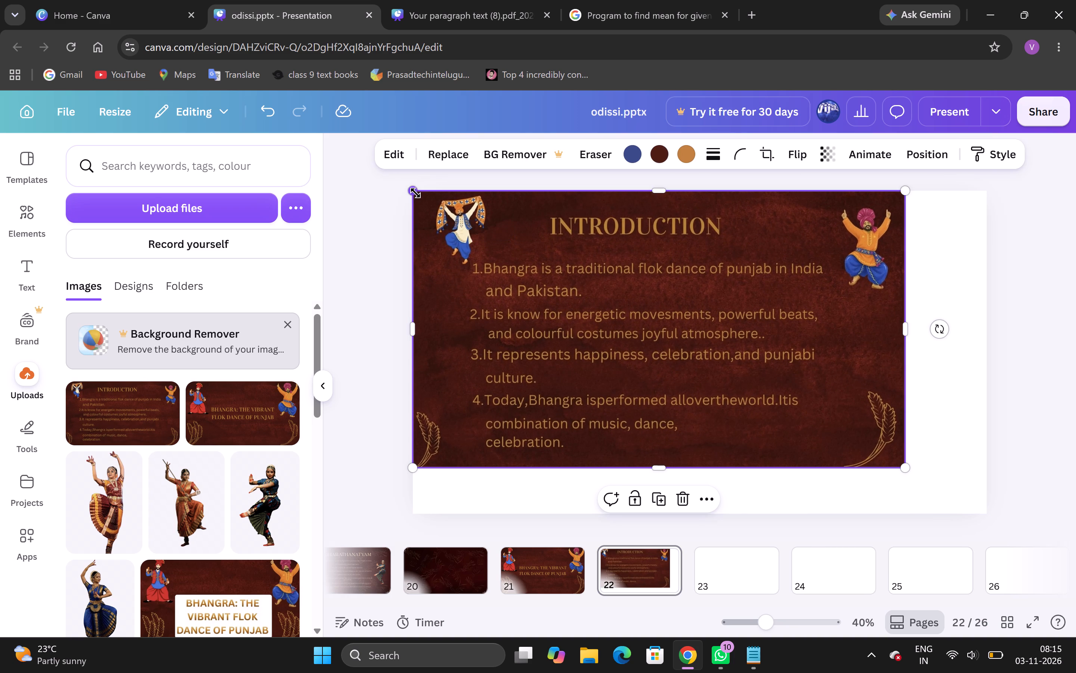
{"action": "left_click_drag", "start_coordinate": [903, 319], "coordinate": [963, 323]}
{"action": "left_click_drag", "start_coordinate": [811, 327], "coordinate": [830, 347]}
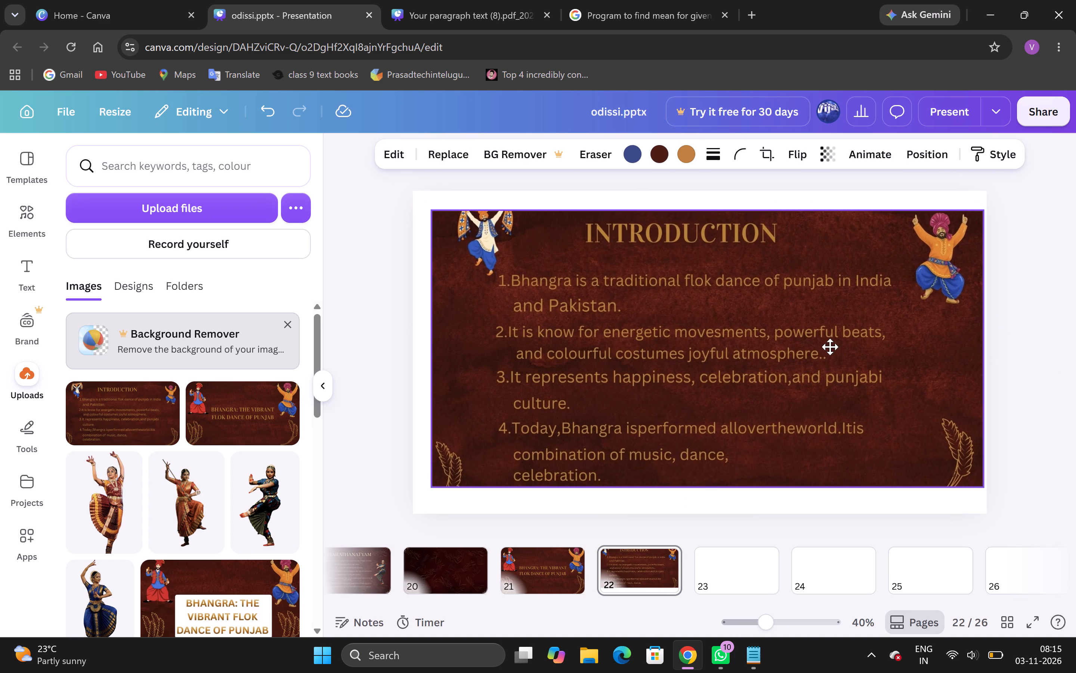
{"action": "left_click_drag", "start_coordinate": [830, 347], "coordinate": [823, 341]}
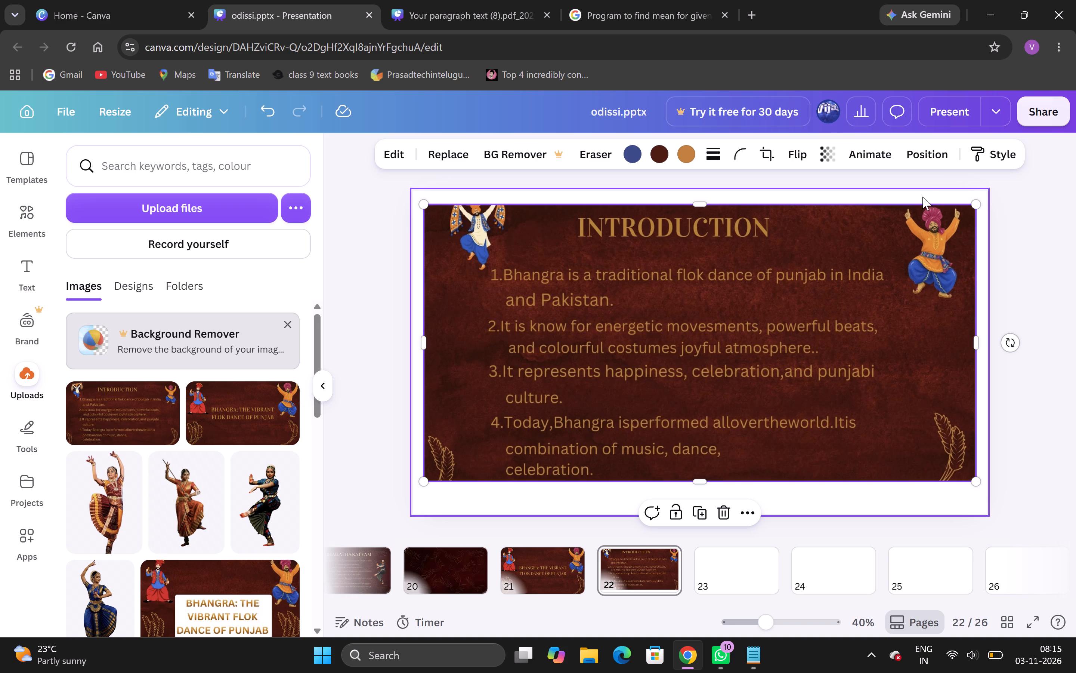
{"action": "left_click_drag", "start_coordinate": [975, 207], "coordinate": [981, 192]}
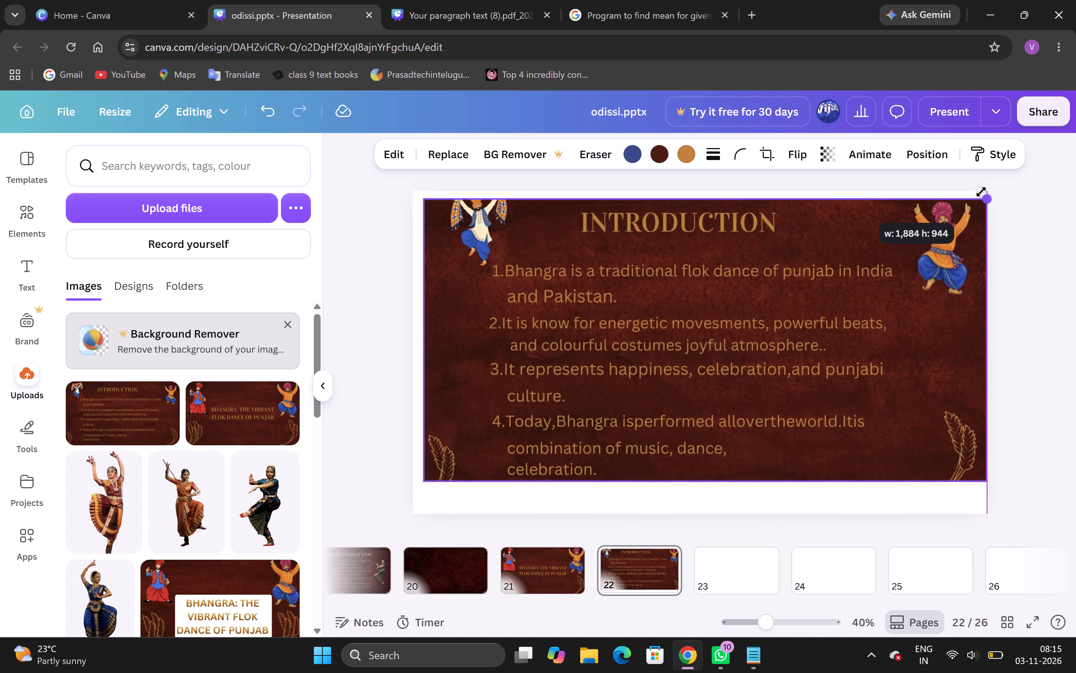
{"action": "left_click_drag", "start_coordinate": [981, 192], "coordinate": [973, 199]}
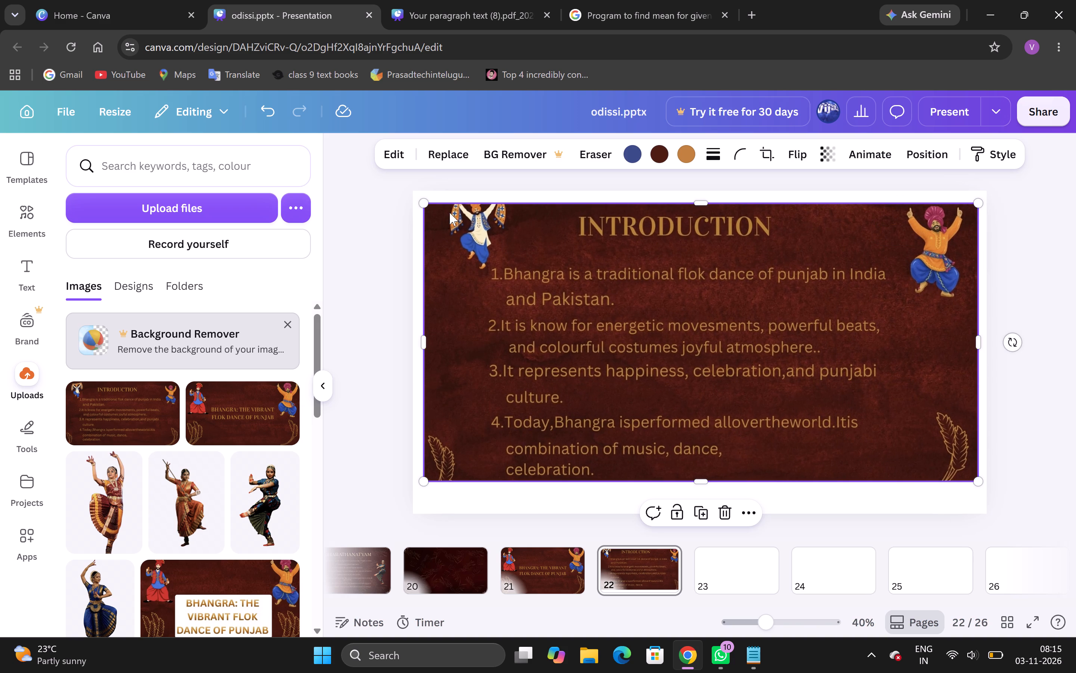
{"action": "left_click_drag", "start_coordinate": [688, 206], "coordinate": [687, 194]}
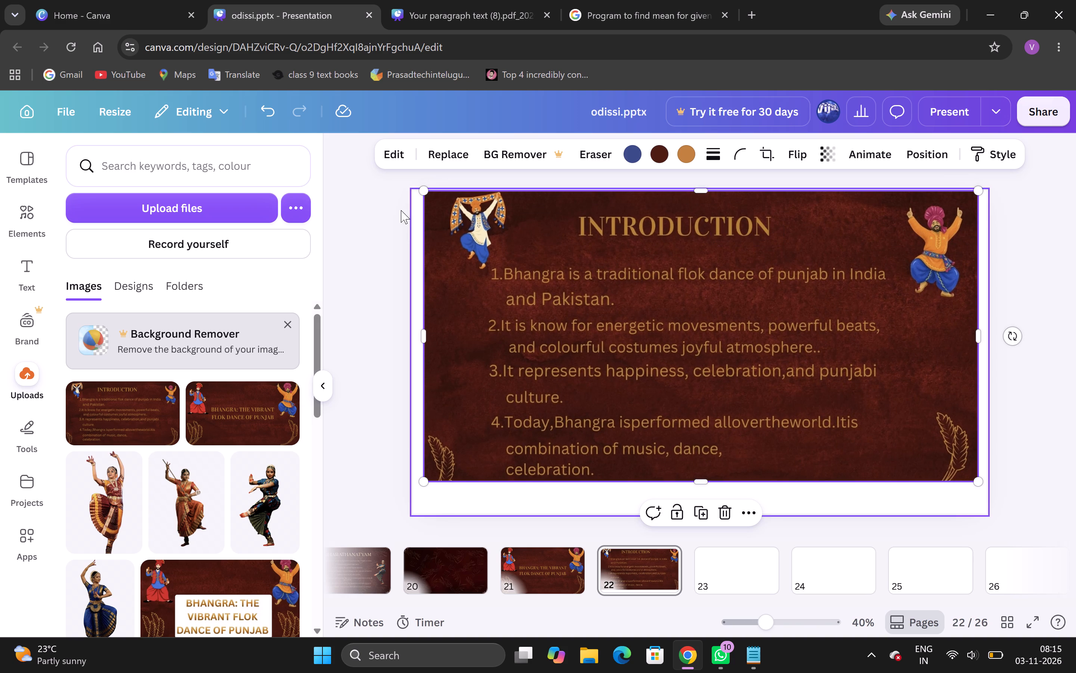
{"action": "left_click_drag", "start_coordinate": [426, 331], "coordinate": [418, 331]}
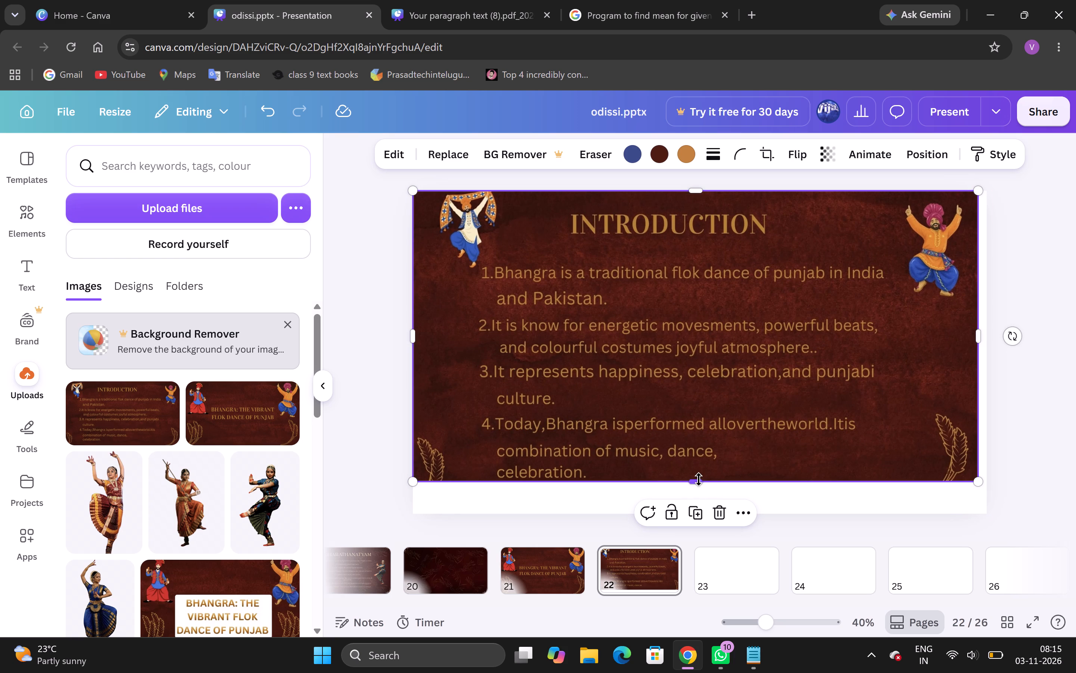
{"action": "left_click_drag", "start_coordinate": [699, 479], "coordinate": [698, 509]}
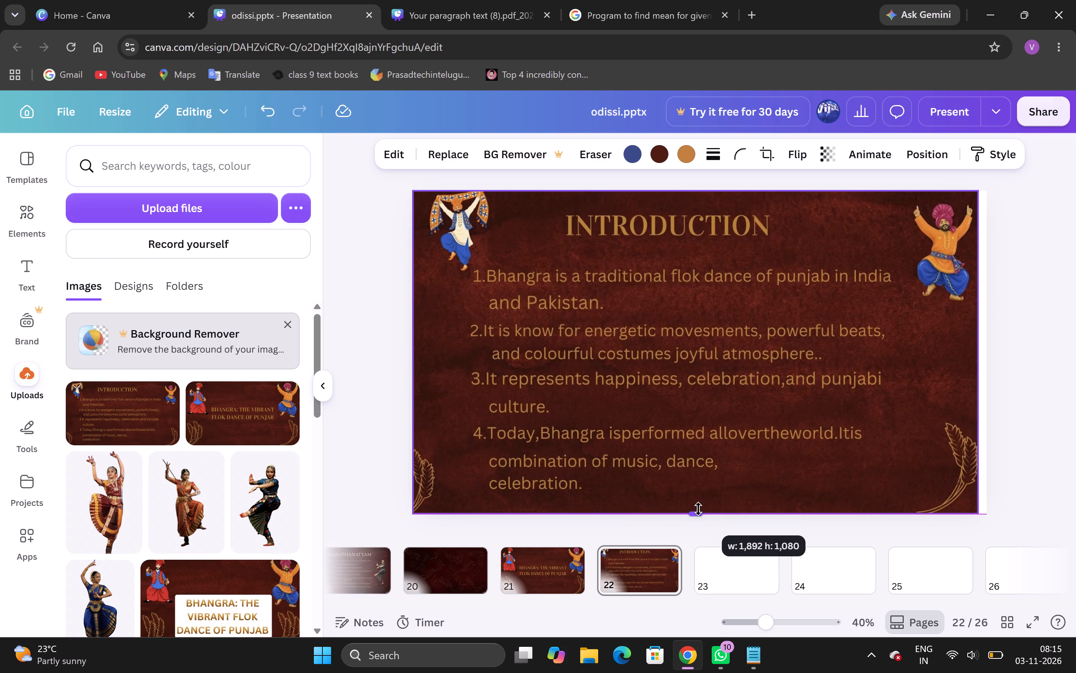
{"action": "left_click_drag", "start_coordinate": [698, 509], "coordinate": [698, 508]}
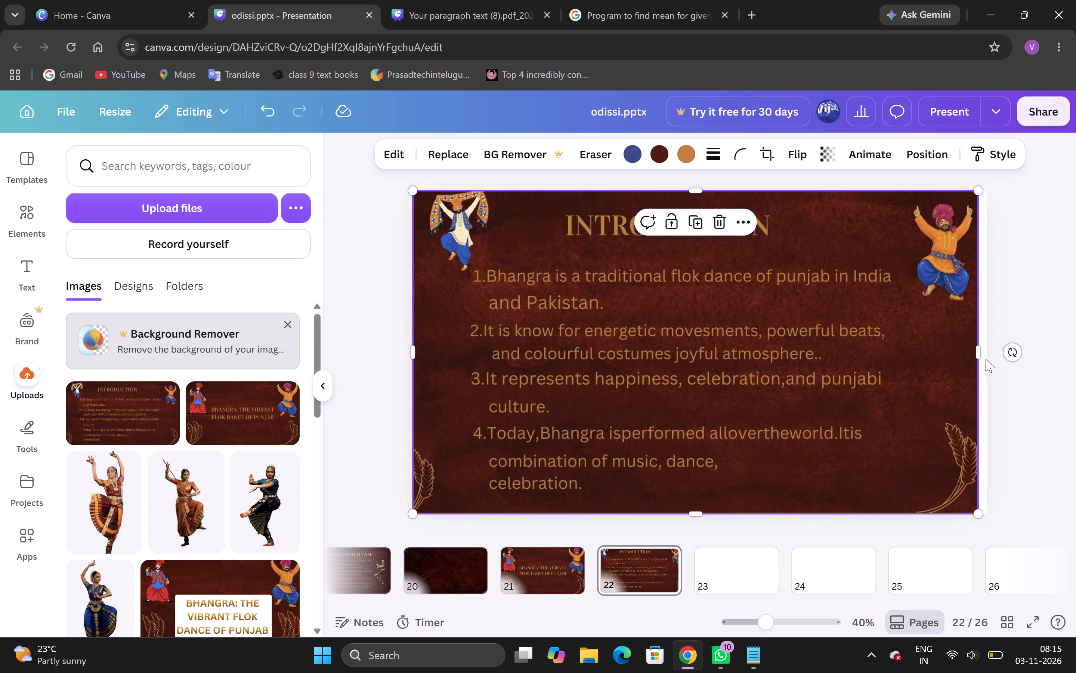
{"action": "left_click_drag", "start_coordinate": [975, 354], "coordinate": [980, 354]}
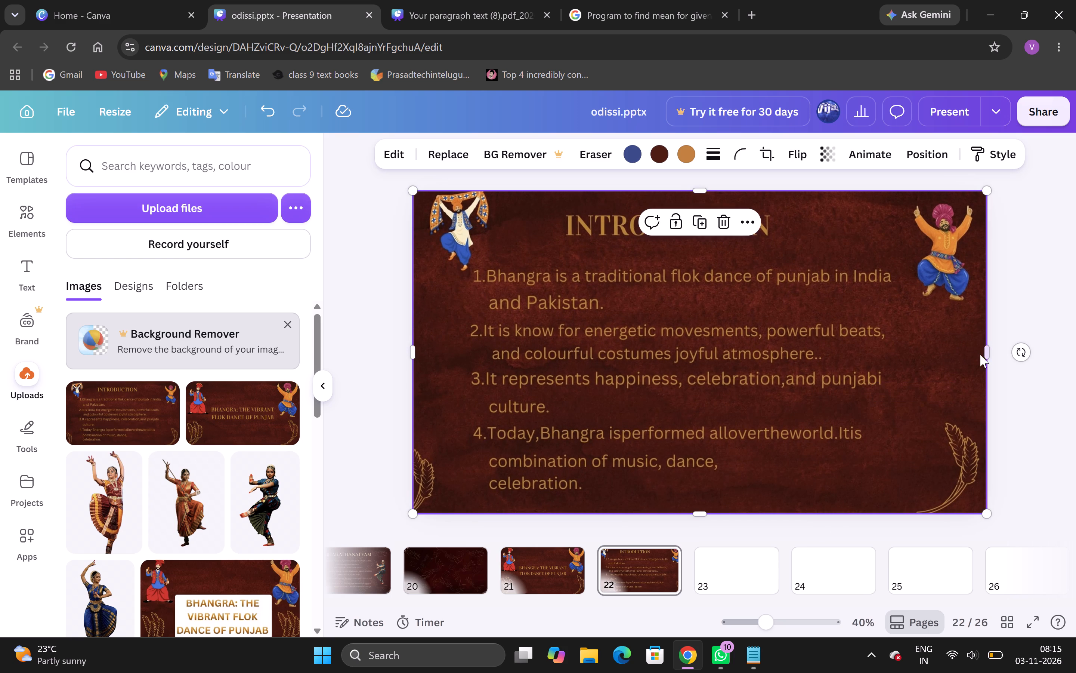
{"action": "left_click", "coordinate": [844, 377]}
{"action": "left_click", "coordinate": [1041, 278]}
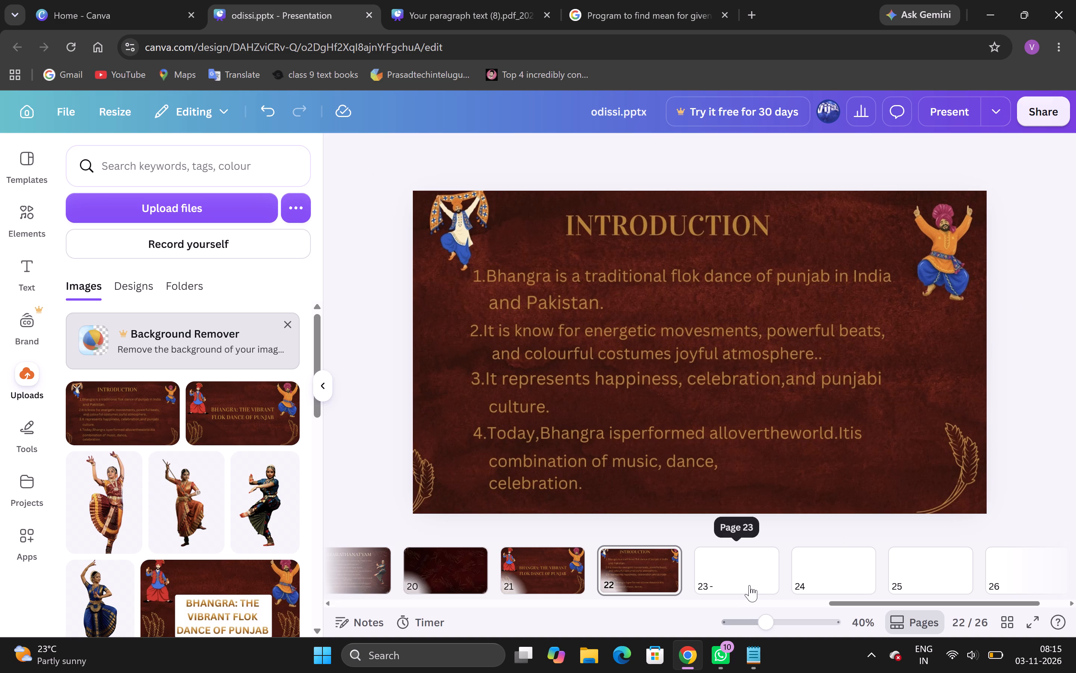
Upload the SH3 image from Downloads and place it on the empty page 23.
{"action": "left_click", "coordinate": [749, 585]}
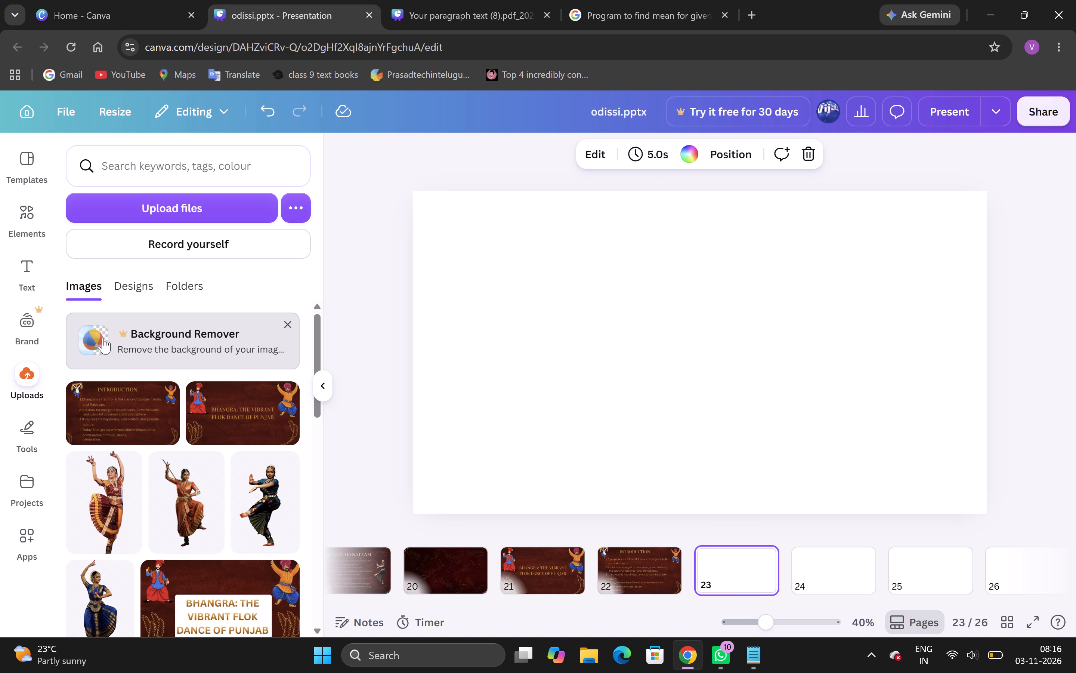
{"action": "left_click", "coordinate": [169, 210]}
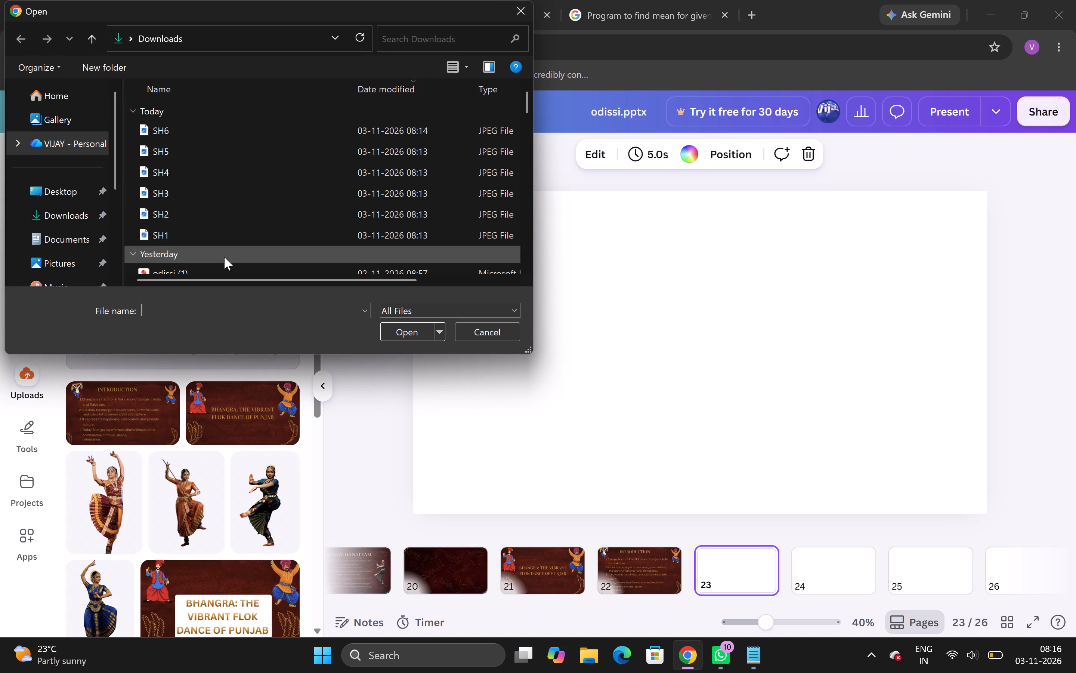
{"action": "double_click", "coordinate": [197, 197]}
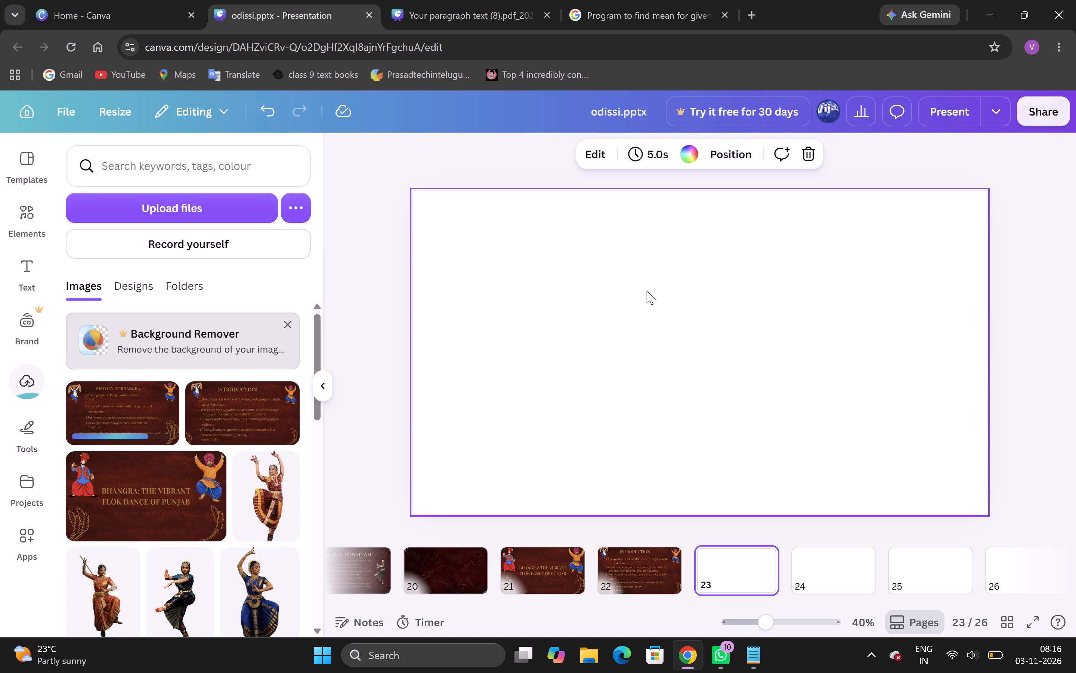
{"action": "left_click", "coordinate": [139, 432]}
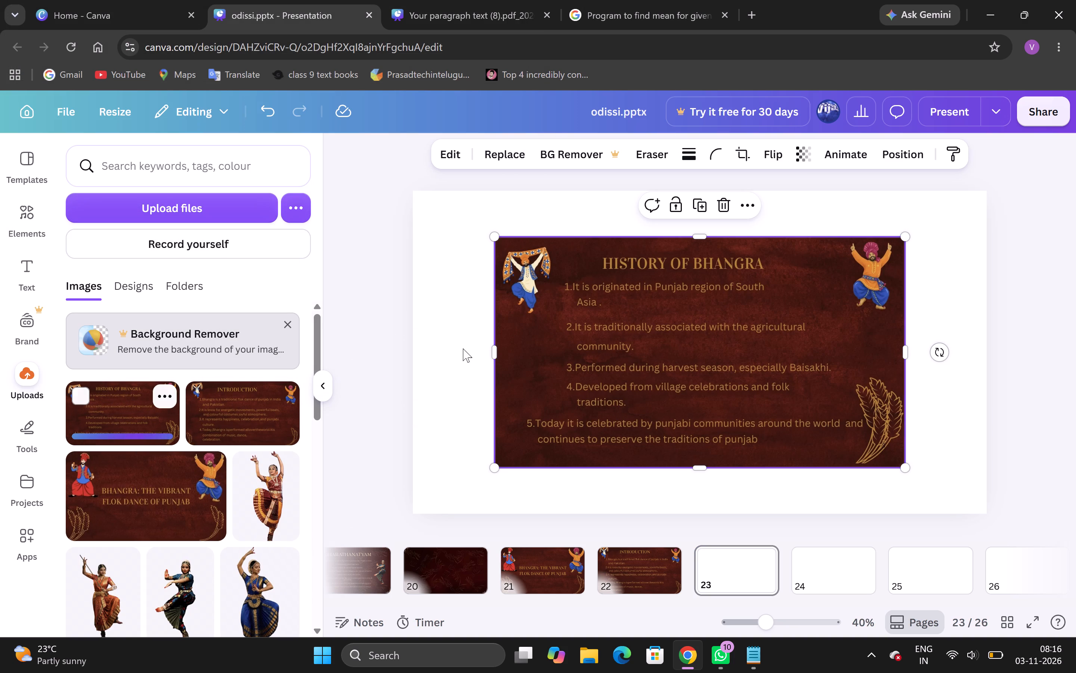
Enlarge the HISTORY OF BHANGRA image on page 23 until it covers the whole page edge to edge.
{"action": "left_click_drag", "start_coordinate": [704, 239], "coordinate": [696, 199]}
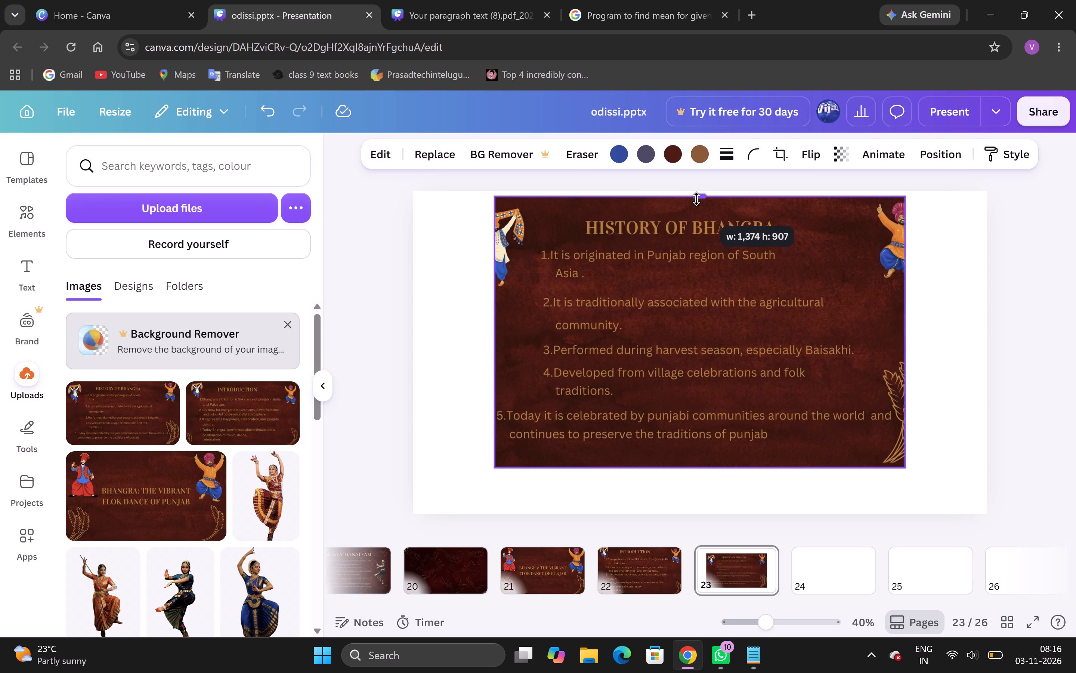
{"action": "left_click_drag", "start_coordinate": [696, 199], "coordinate": [696, 204]}
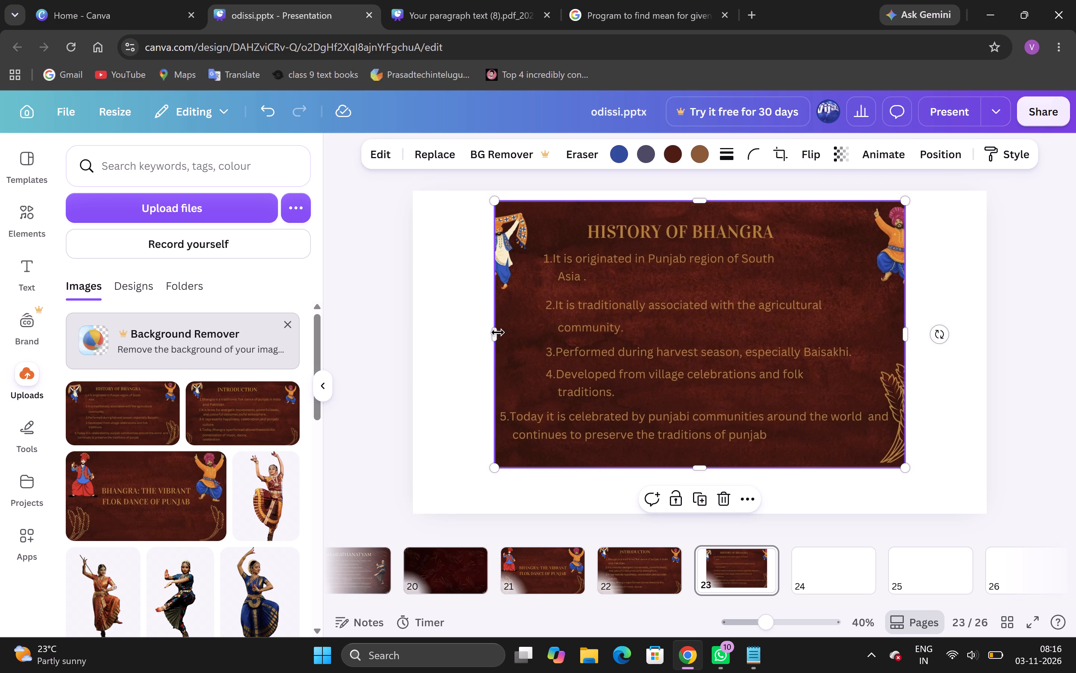
{"action": "left_click_drag", "start_coordinate": [495, 333], "coordinate": [418, 336]}
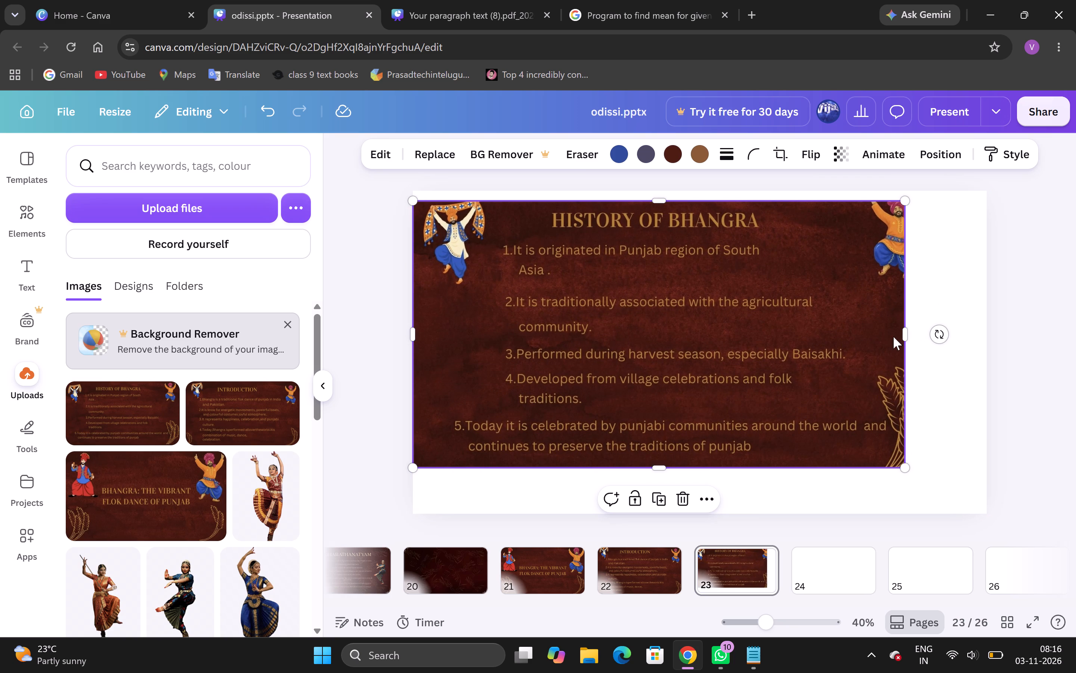
{"action": "left_click_drag", "start_coordinate": [902, 333], "coordinate": [979, 329]}
{"action": "left_click_drag", "start_coordinate": [718, 201], "coordinate": [720, 195]}
{"action": "left_click_drag", "start_coordinate": [701, 470], "coordinate": [701, 495]}
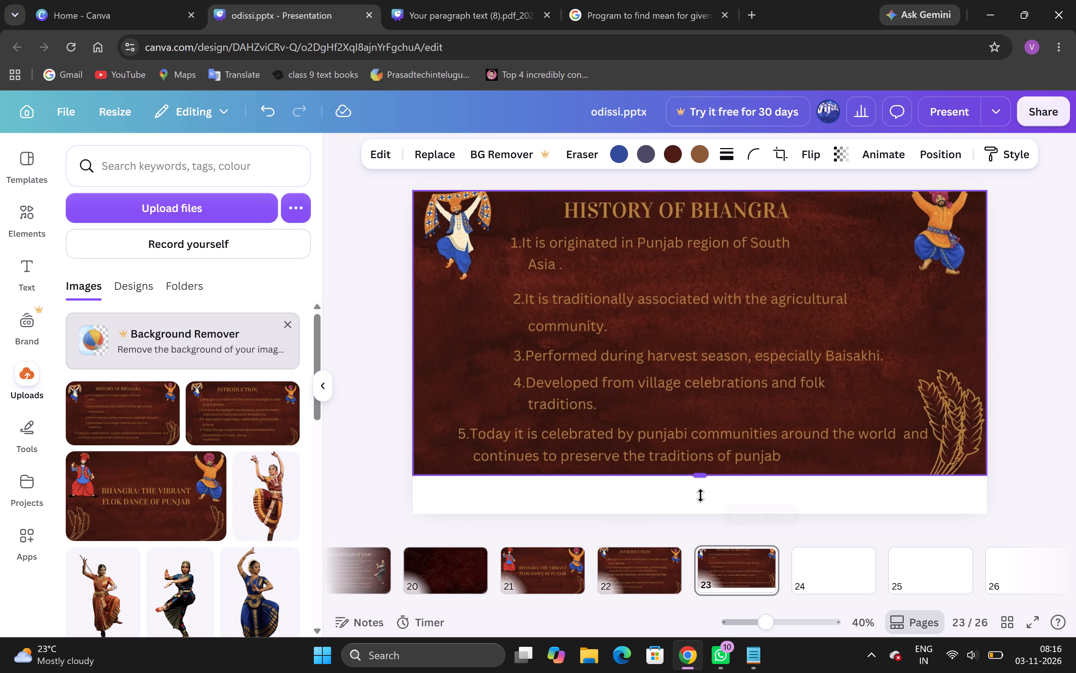
{"action": "left_click_drag", "start_coordinate": [701, 495], "coordinate": [702, 512]}
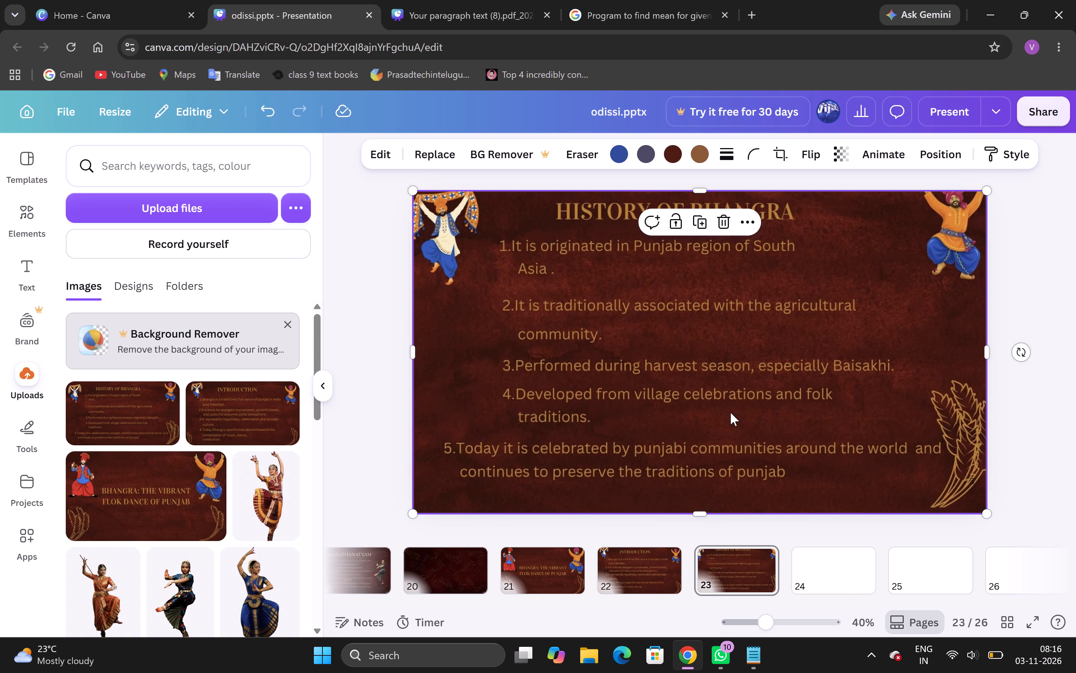
{"action": "left_click", "coordinate": [730, 412]}
{"action": "left_click", "coordinate": [1011, 399]}
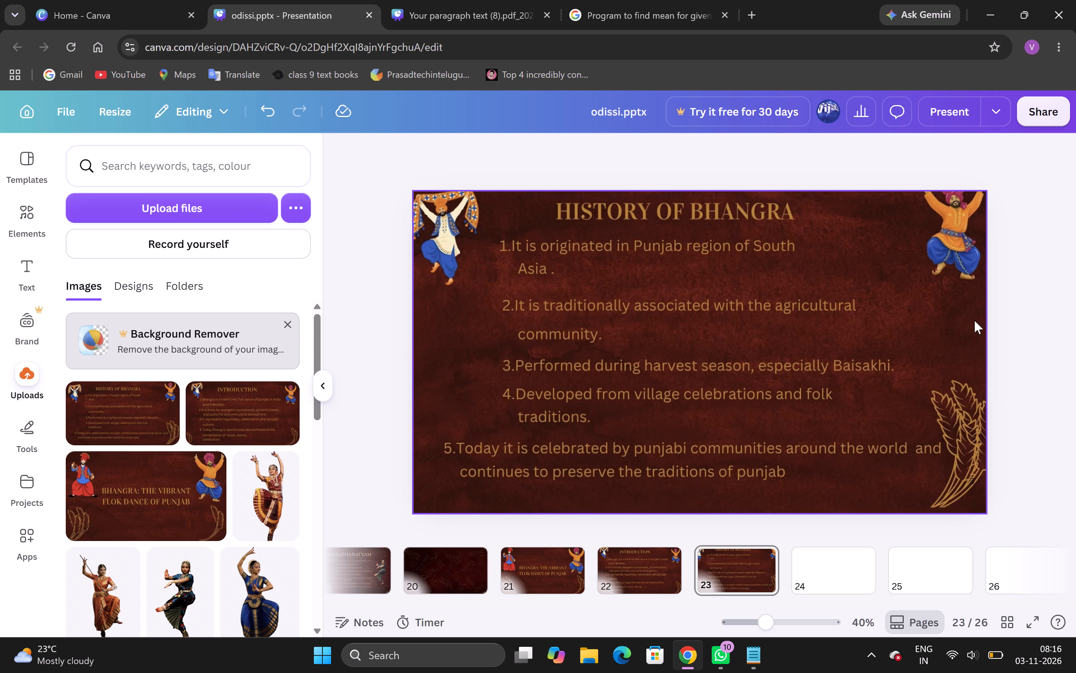
Upload the SH4 image from Downloads and place it on the empty page 24.
{"action": "left_click", "coordinate": [841, 580]}
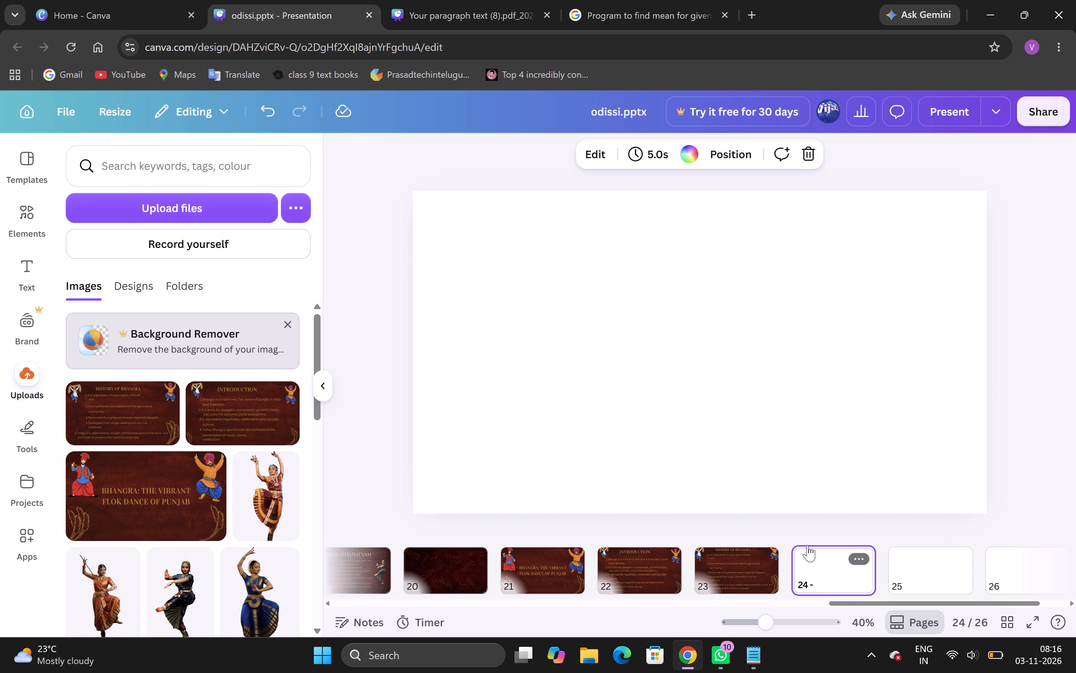
{"action": "left_click", "coordinate": [214, 205]}
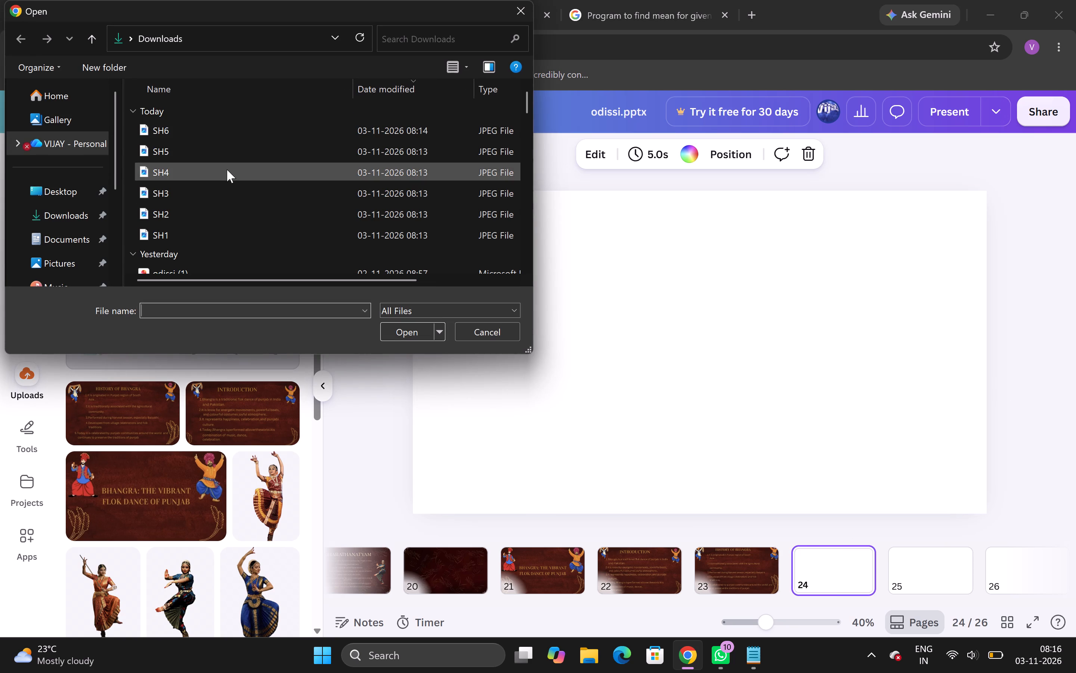
{"action": "double_click", "coordinate": [227, 169]}
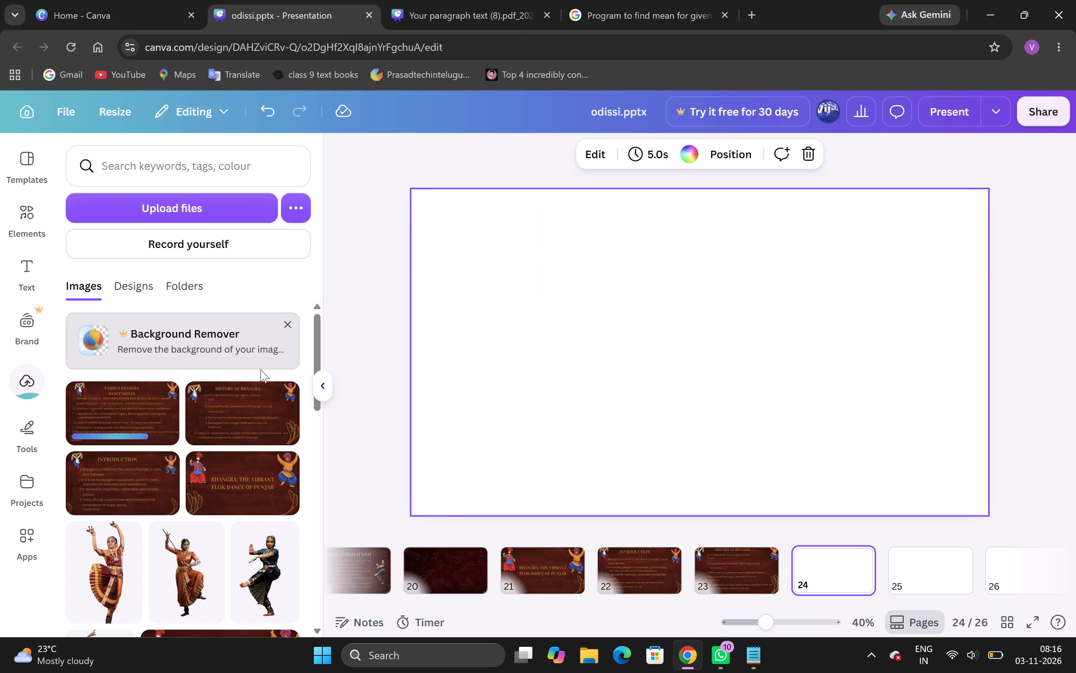
{"action": "left_click", "coordinate": [142, 415]}
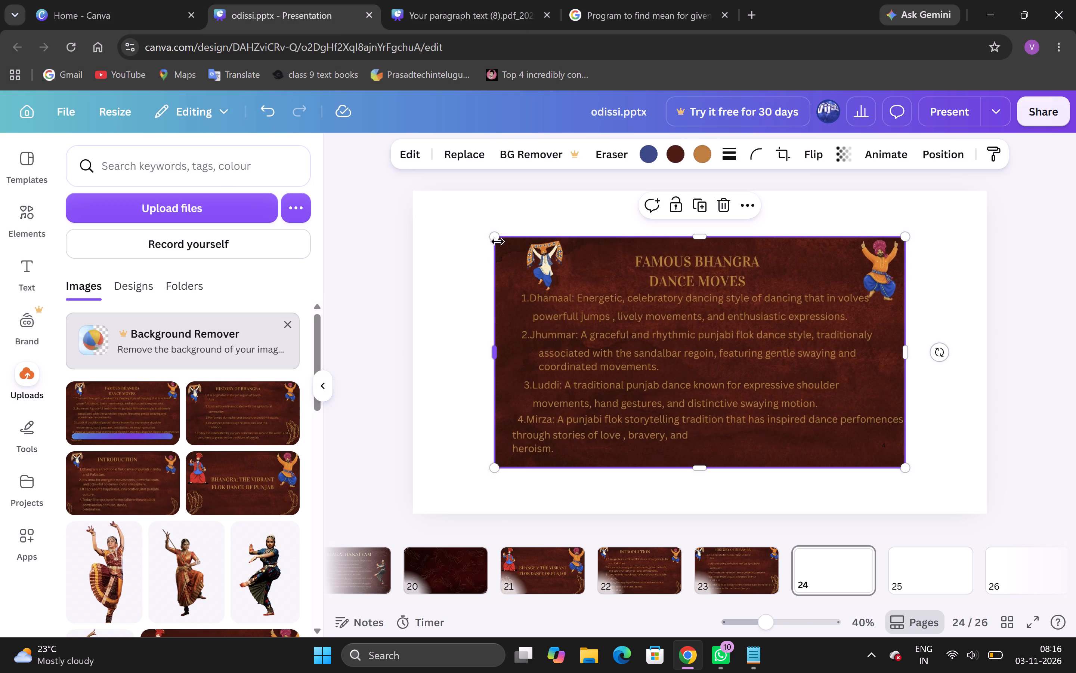
Enlarge and reposition the FAMOUS BHANGRA DANCE MOVES image on page 24 until it covers the whole page edge to edge.
{"action": "left_click_drag", "start_coordinate": [497, 239], "coordinate": [410, 204]}
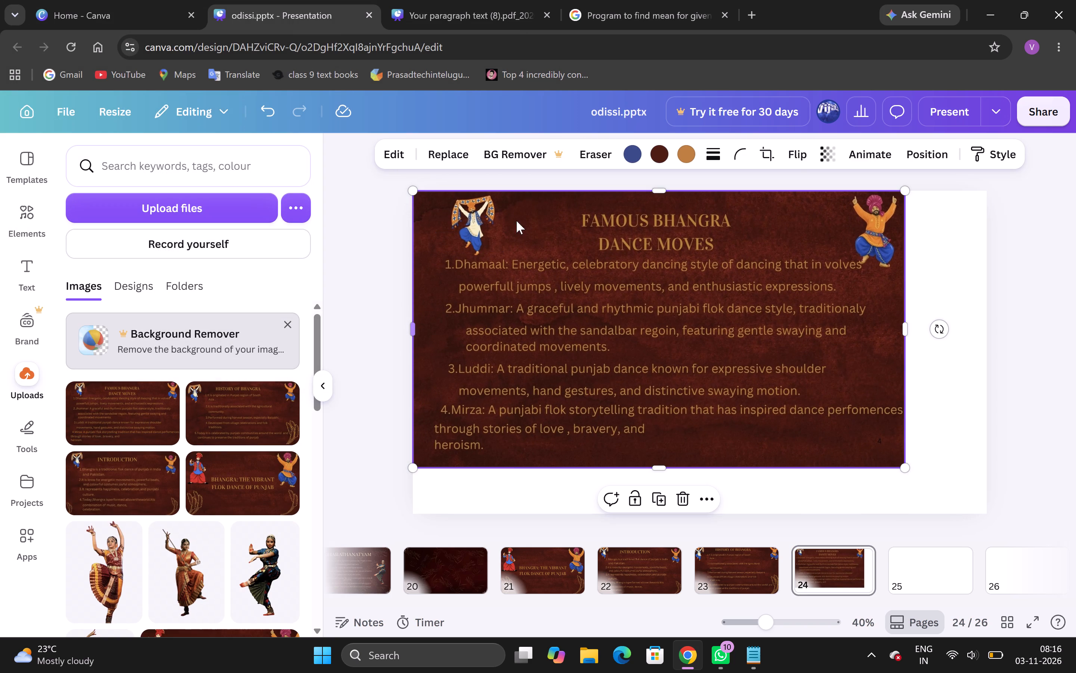
{"action": "left_click_drag", "start_coordinate": [910, 328], "coordinate": [991, 330]}
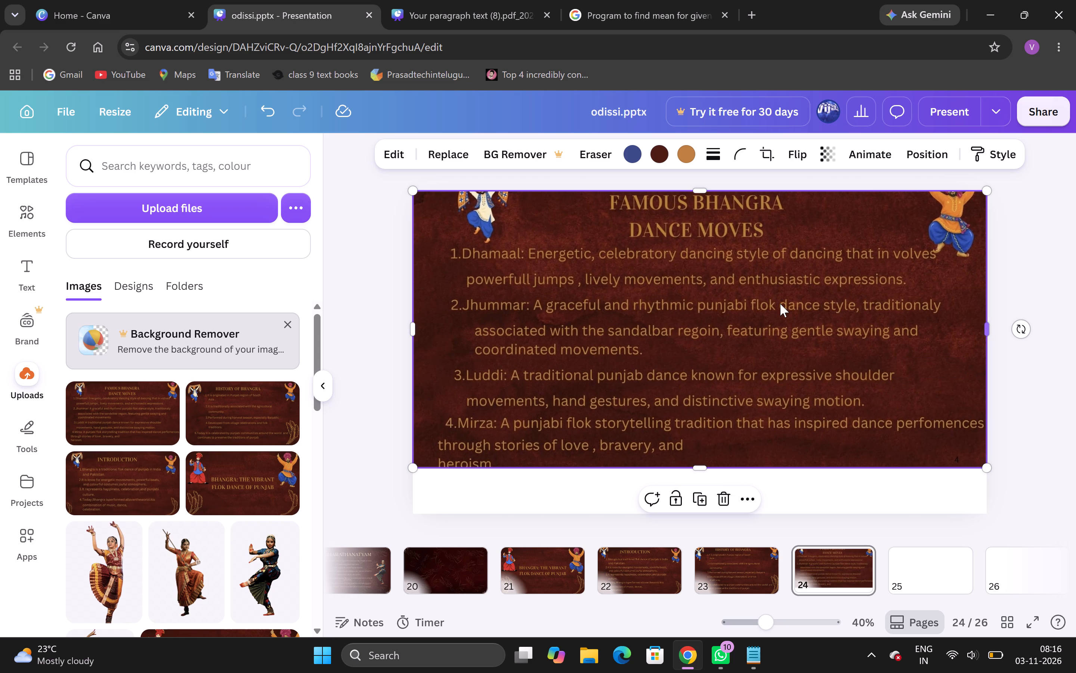
{"action": "left_click_drag", "start_coordinate": [780, 304], "coordinate": [782, 320]}
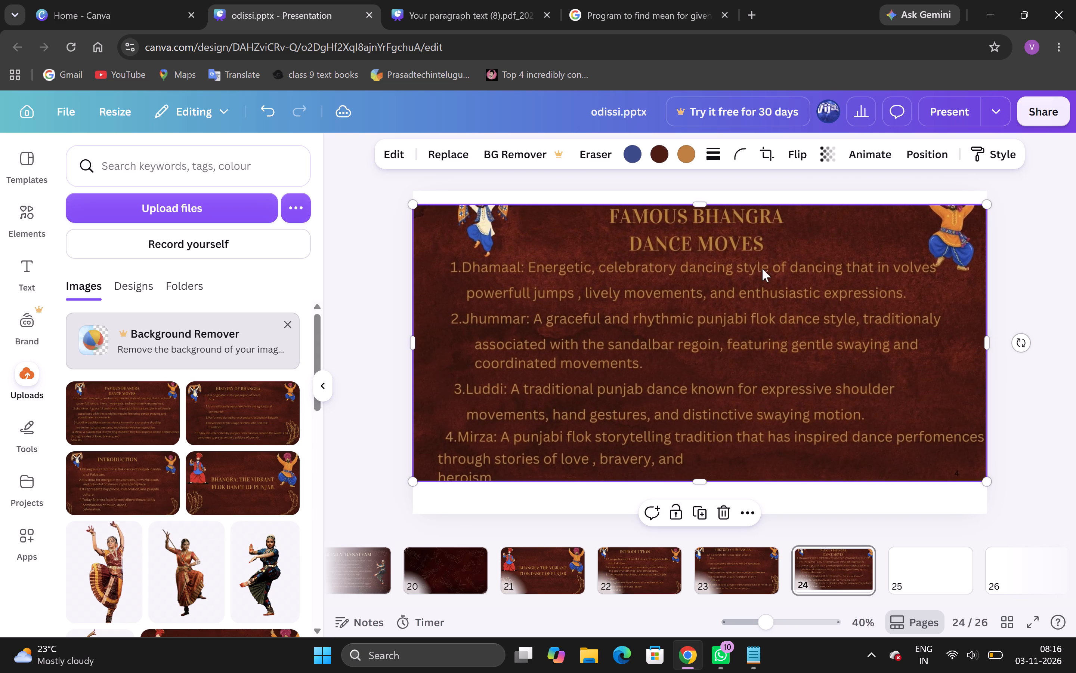
{"action": "left_click_drag", "start_coordinate": [702, 205], "coordinate": [702, 188]}
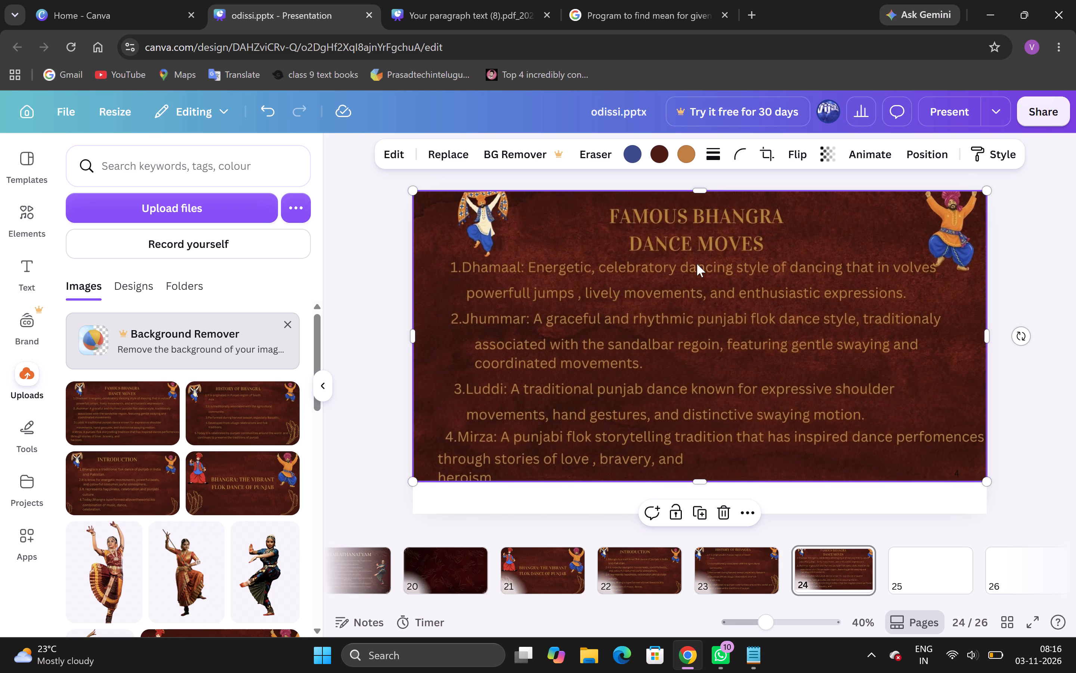
{"action": "left_click_drag", "start_coordinate": [697, 270], "coordinate": [698, 276]}
{"action": "left_click_drag", "start_coordinate": [699, 199], "coordinate": [699, 194]}
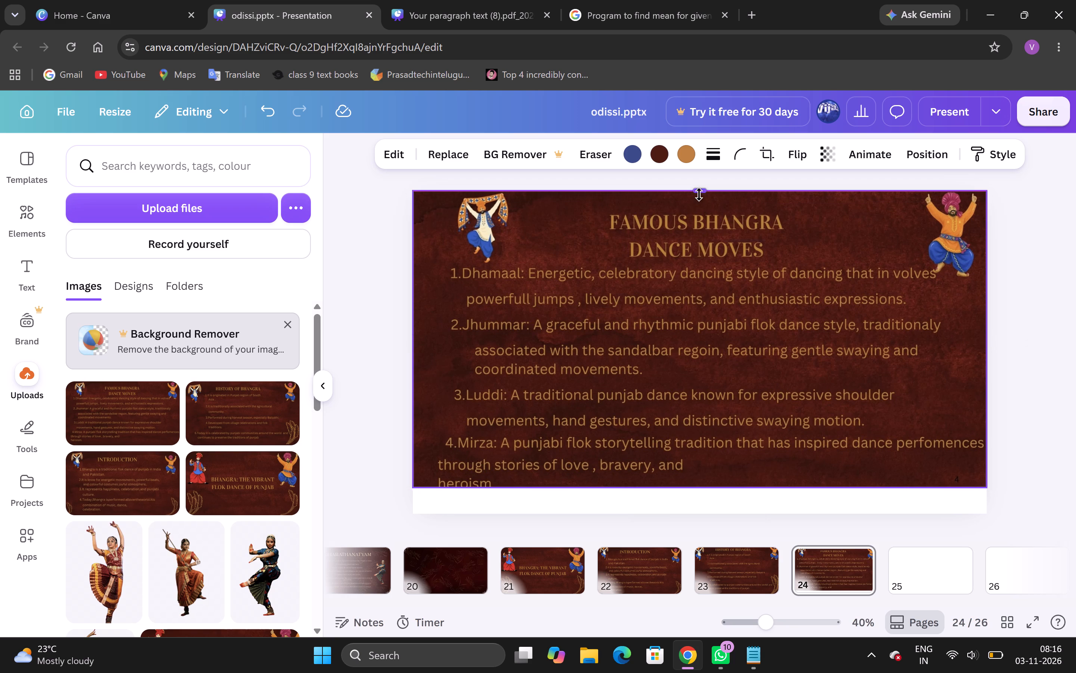
{"action": "left_click_drag", "start_coordinate": [699, 194], "coordinate": [699, 191]}
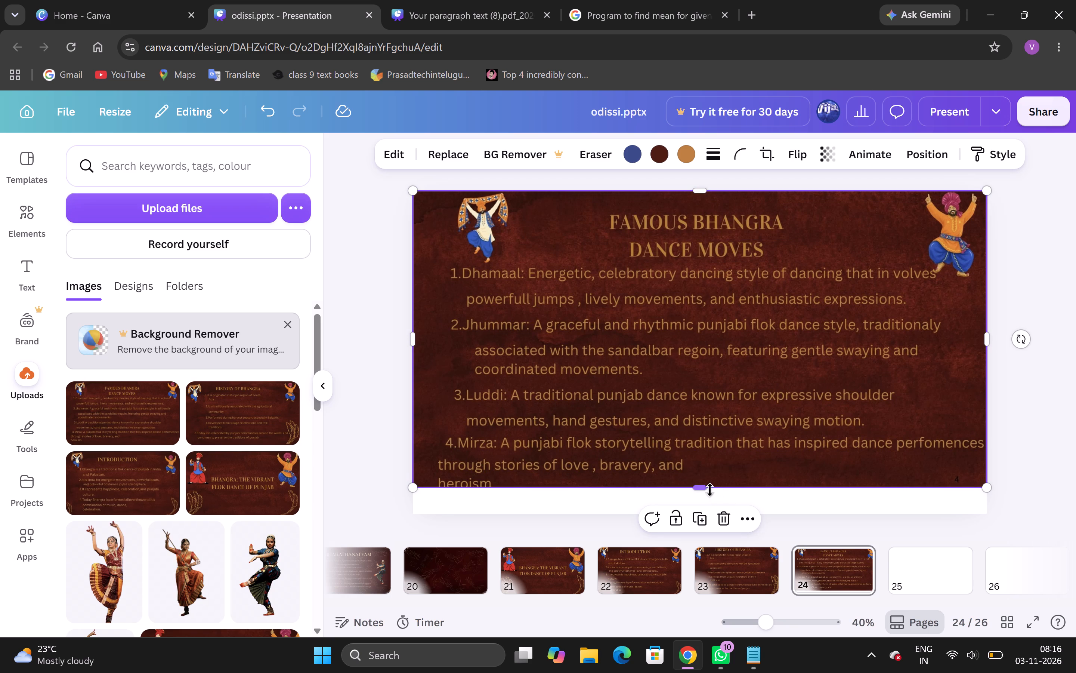
{"action": "left_click_drag", "start_coordinate": [710, 490], "coordinate": [713, 520]}
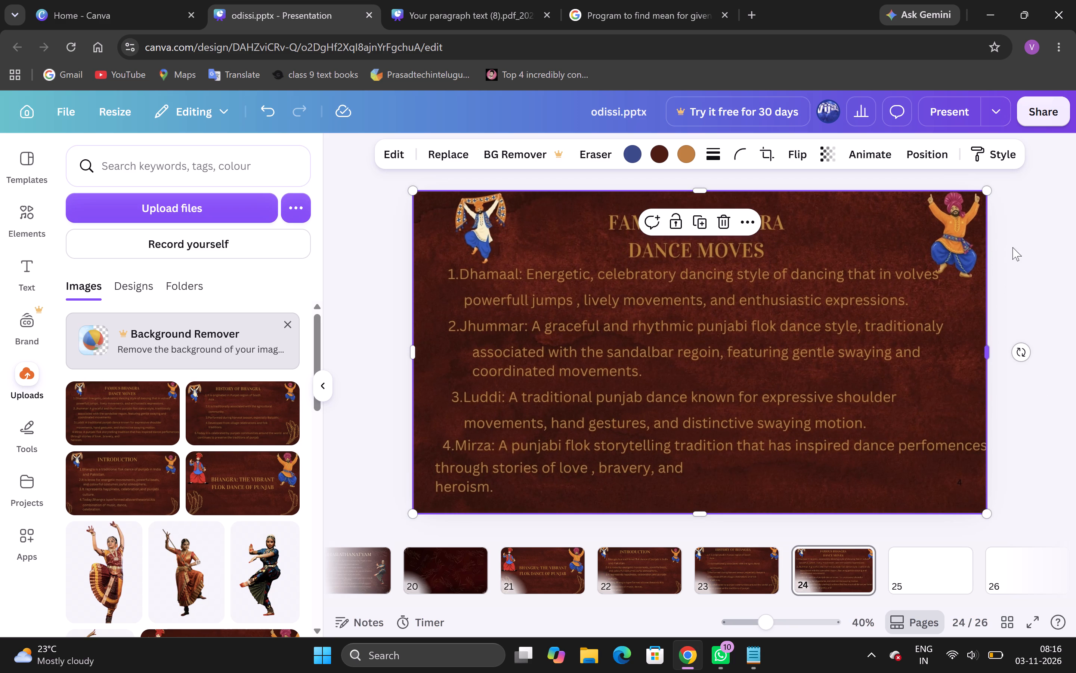
{"action": "left_click", "coordinate": [1027, 252]}
Shift the HISTORY OF BHANGRA image on page 23 slightly down and extend its upper edge back to the top of the page.
{"action": "left_click", "coordinate": [739, 569]}
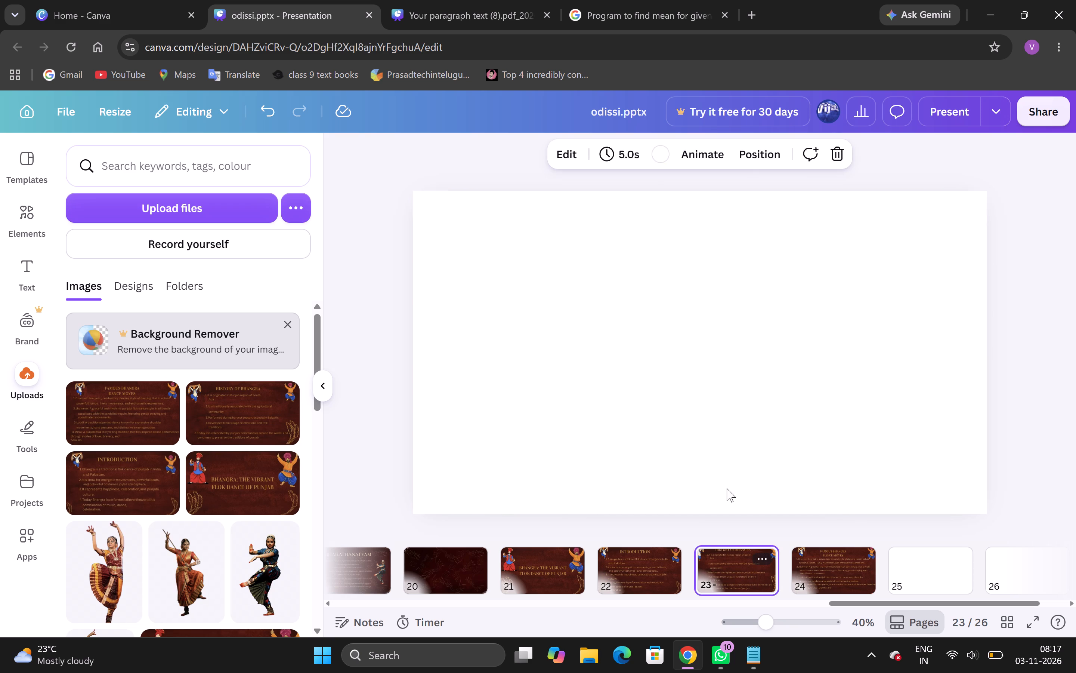
{"action": "left_click_drag", "start_coordinate": [718, 409], "coordinate": [720, 427]}
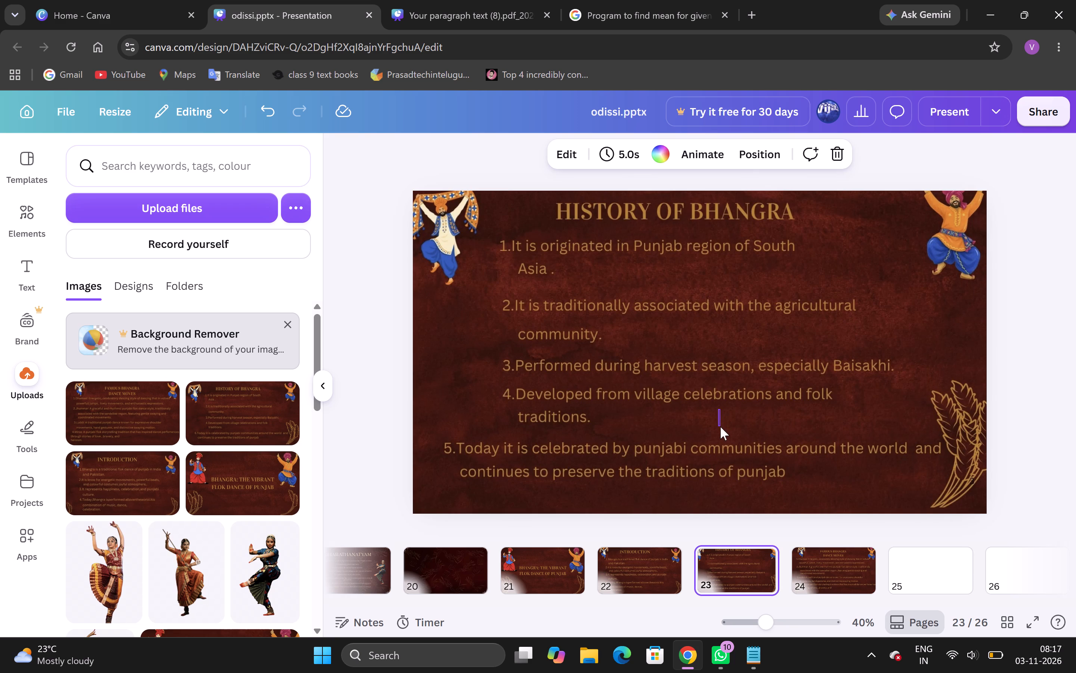
{"action": "left_click_drag", "start_coordinate": [720, 427], "coordinate": [721, 434]}
{"action": "left_click_drag", "start_coordinate": [721, 434], "coordinate": [723, 453]}
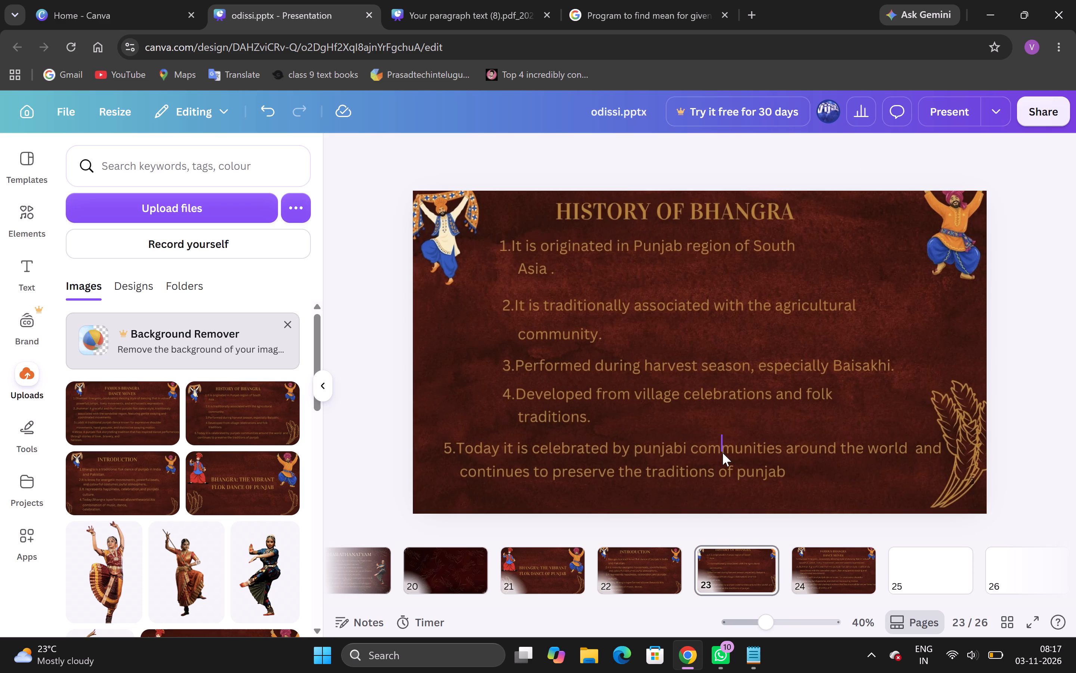
{"action": "left_click_drag", "start_coordinate": [723, 453], "coordinate": [726, 465]}
{"action": "left_click", "coordinate": [726, 465]}
{"action": "left_click_drag", "start_coordinate": [726, 465], "coordinate": [726, 474]}
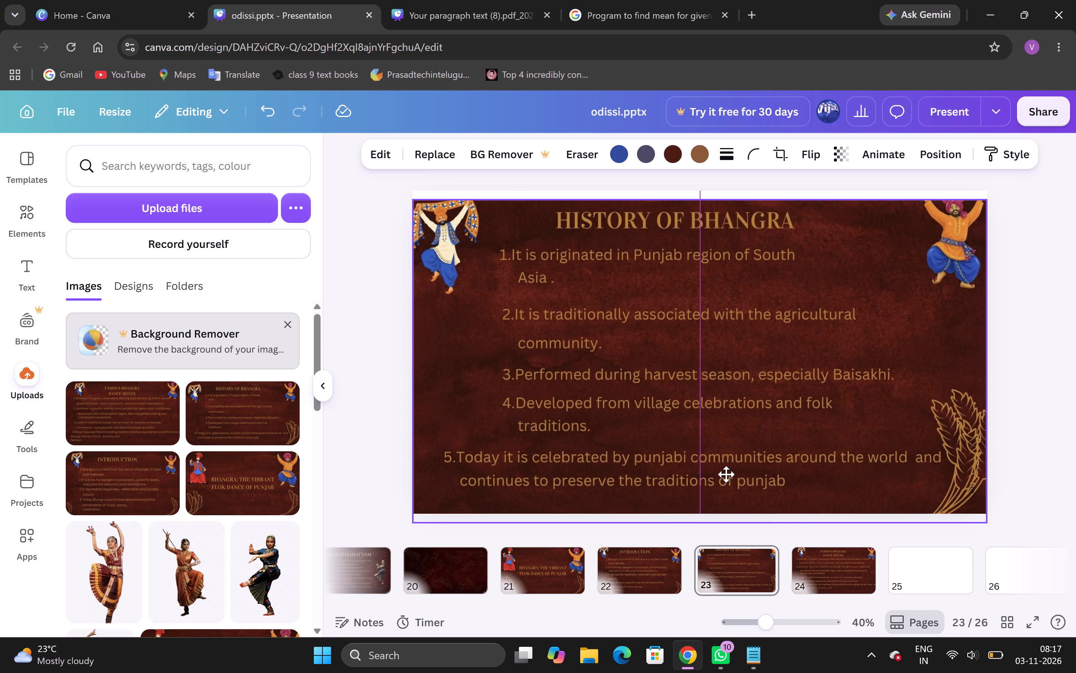
{"action": "left_click_drag", "start_coordinate": [726, 474], "coordinate": [726, 472]}
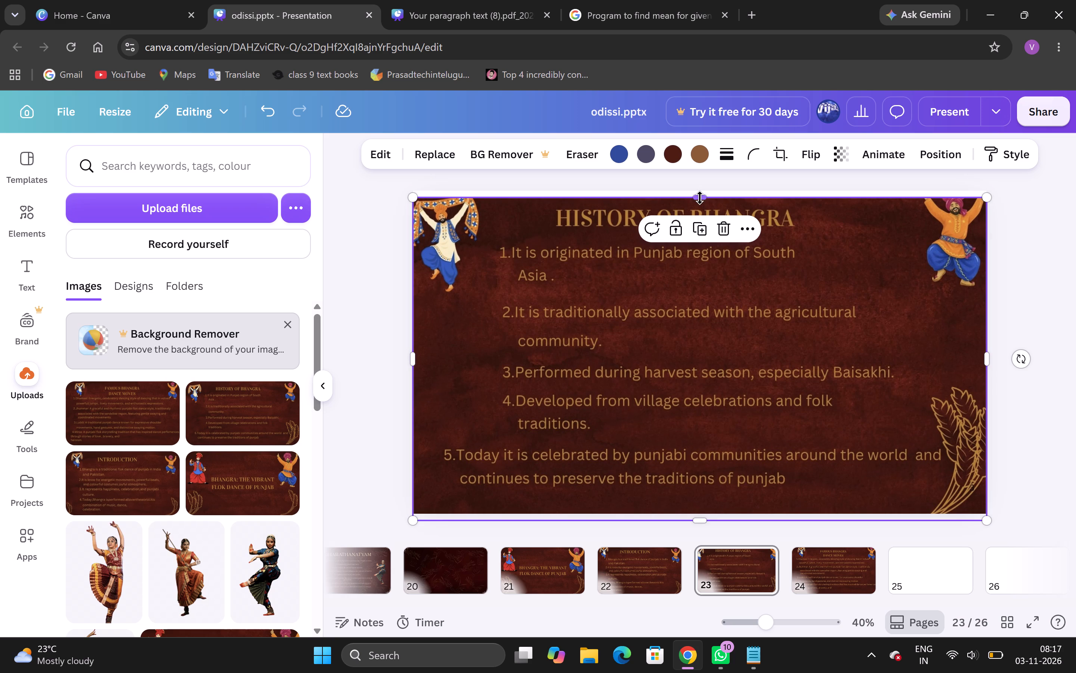
{"action": "left_click_drag", "start_coordinate": [700, 198], "coordinate": [699, 194]}
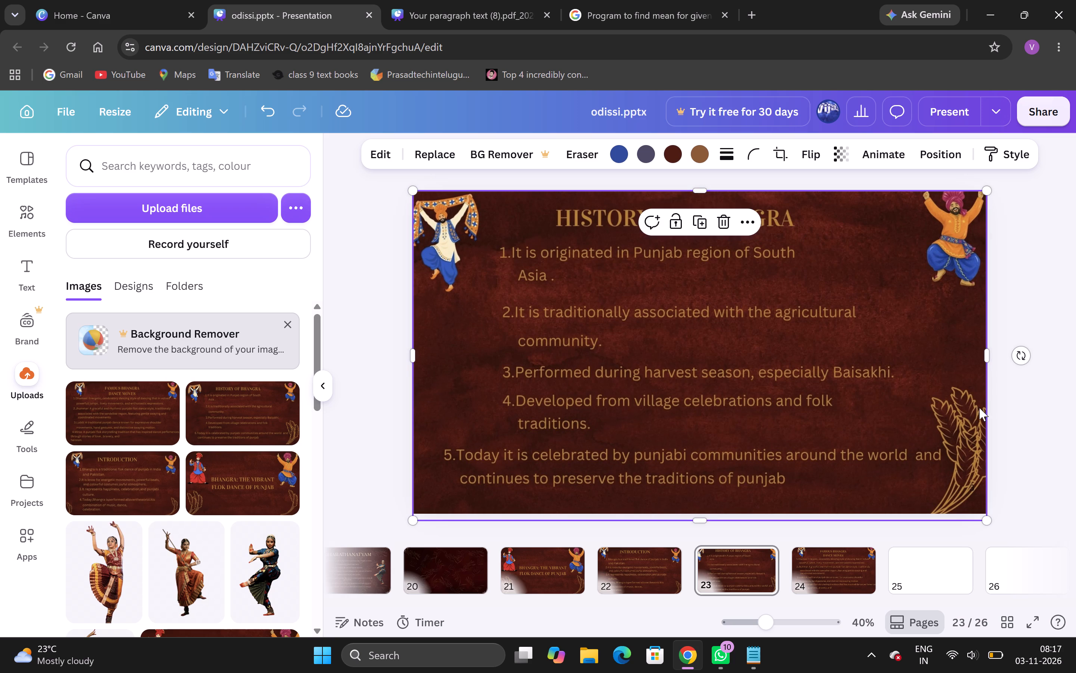
{"action": "left_click", "coordinate": [1015, 391]}
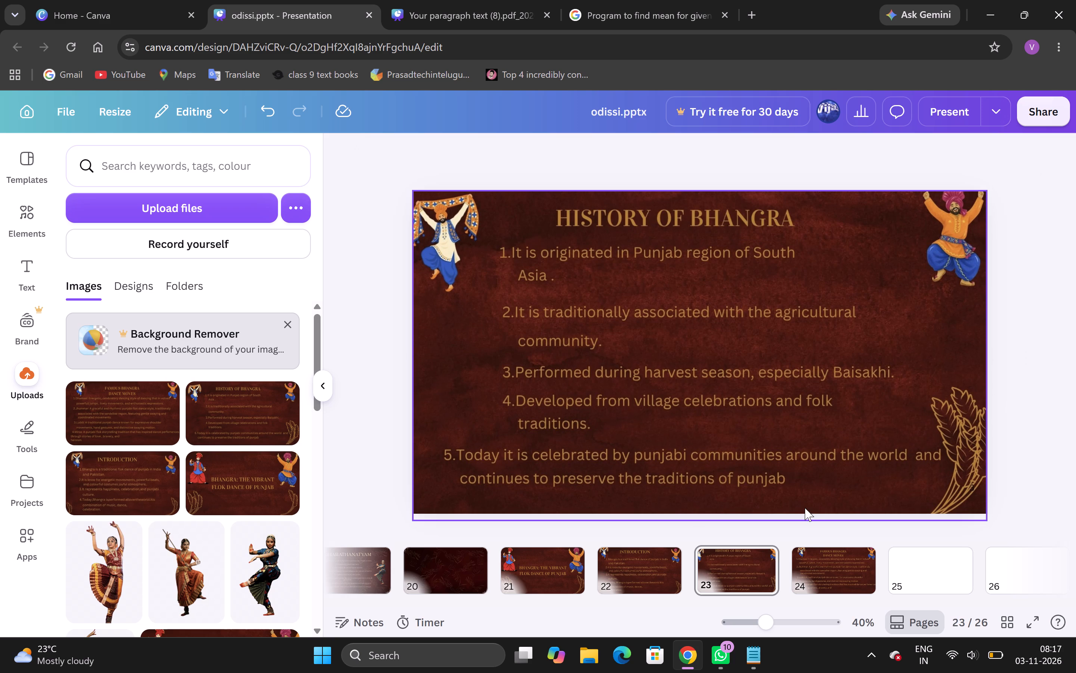
Upload the SH5 image from Downloads and place it on the empty page 25.
{"action": "left_click", "coordinate": [650, 575]}
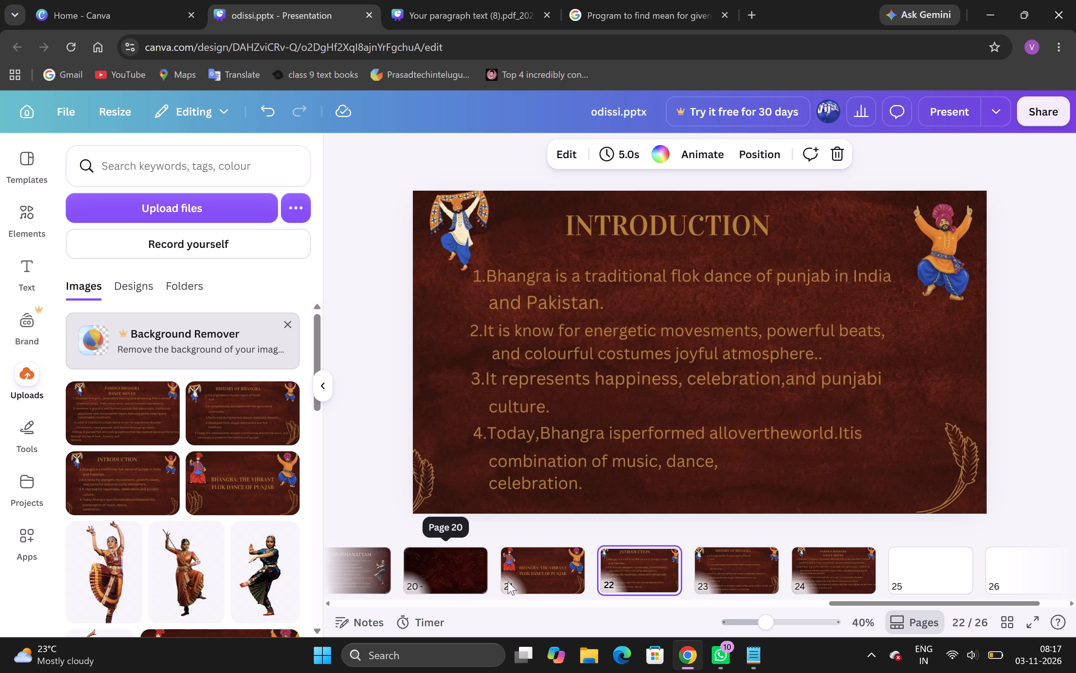
{"action": "left_click", "coordinate": [548, 582]}
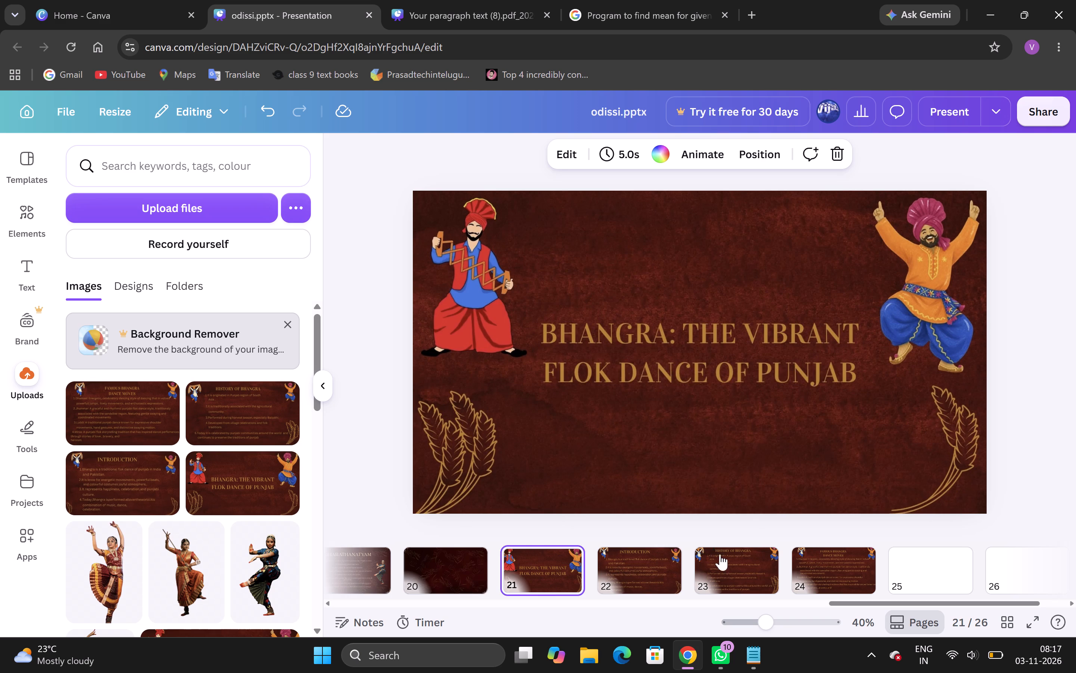
{"action": "left_click", "coordinate": [730, 565]}
{"action": "left_click", "coordinate": [855, 577]}
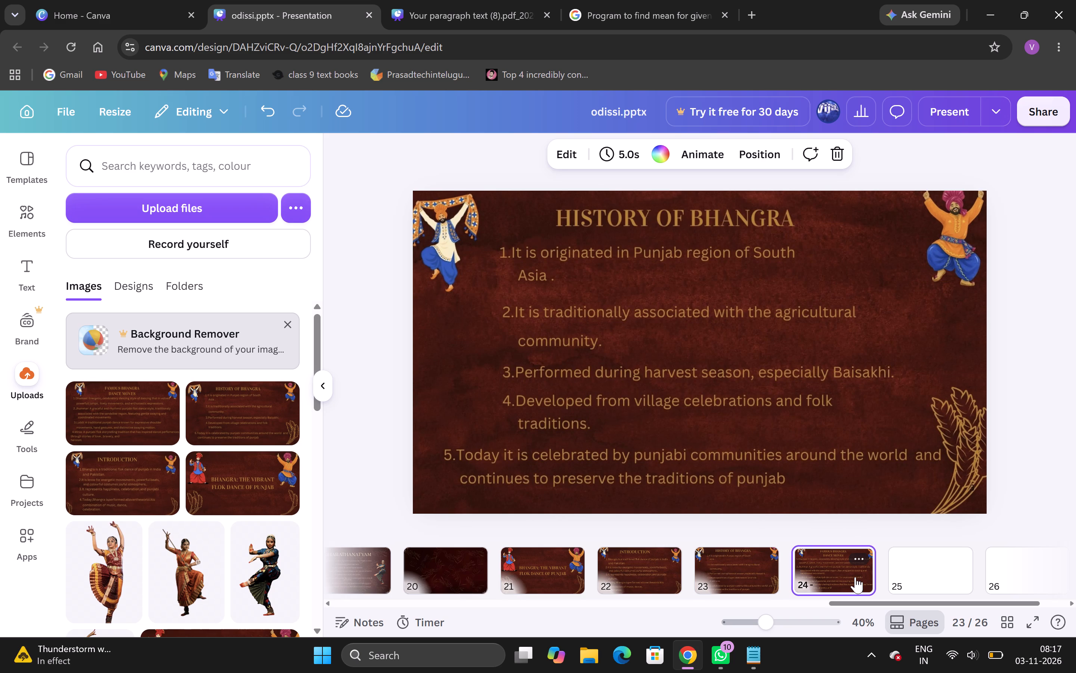
{"action": "left_click", "coordinate": [947, 572]}
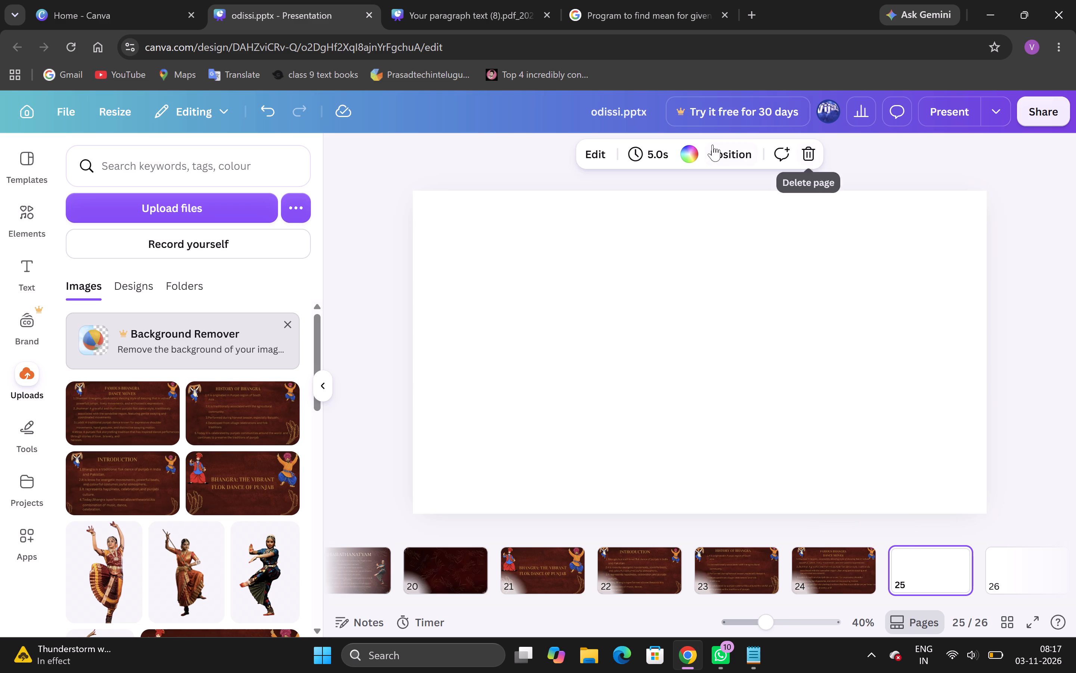
{"action": "left_click", "coordinate": [147, 205]}
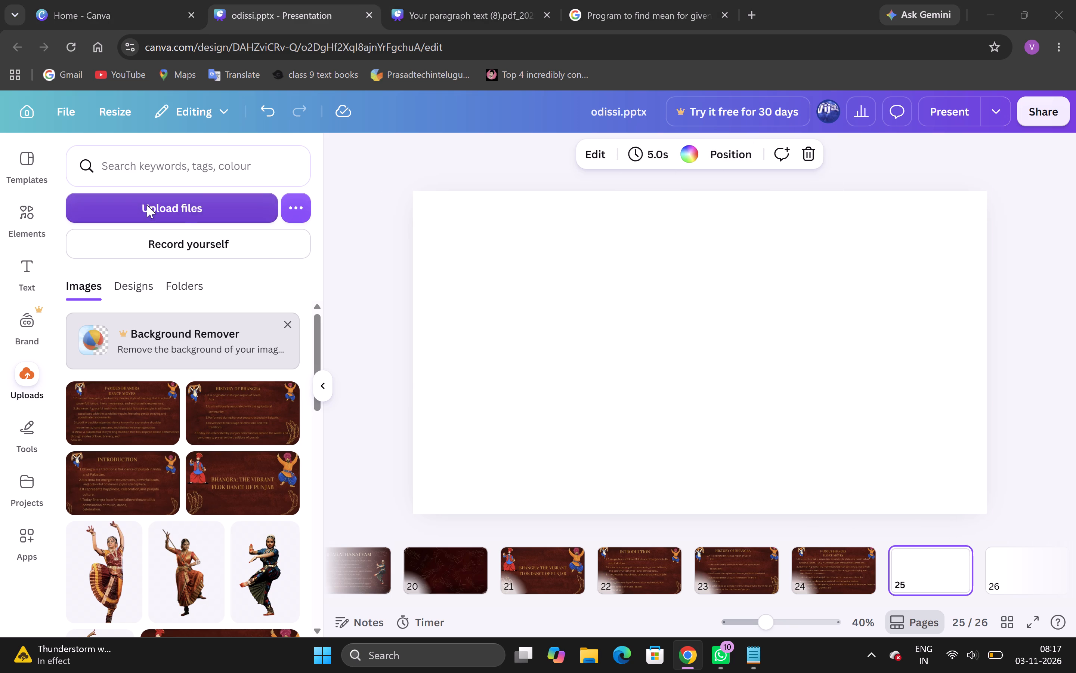
{"action": "double_click", "coordinate": [186, 154]}
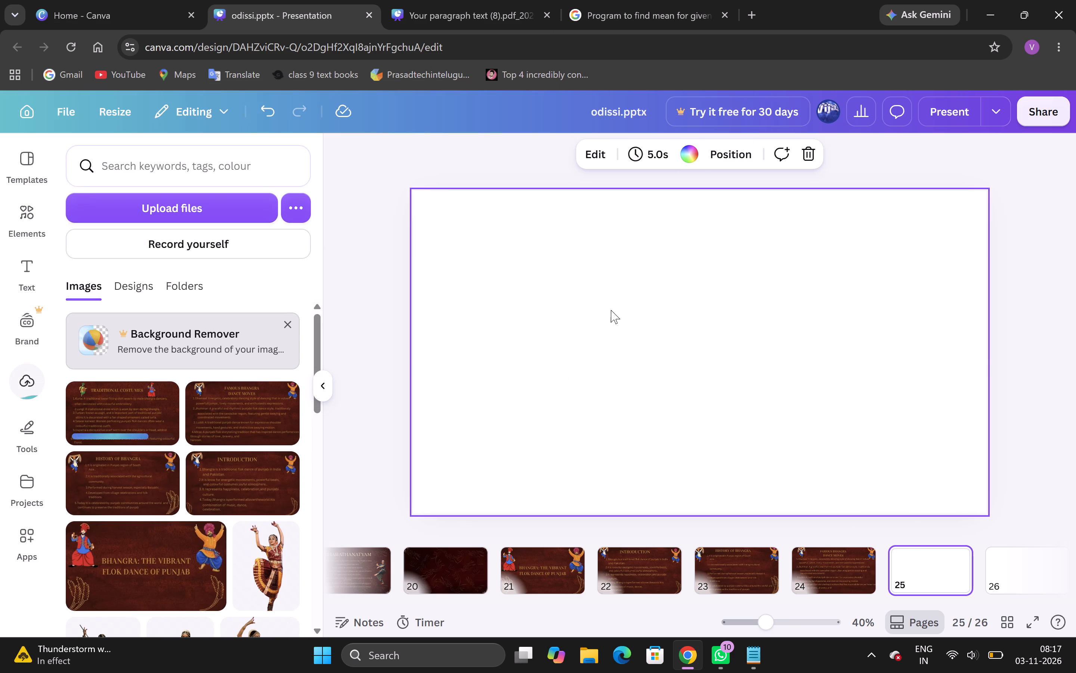
{"action": "left_click", "coordinate": [98, 396]}
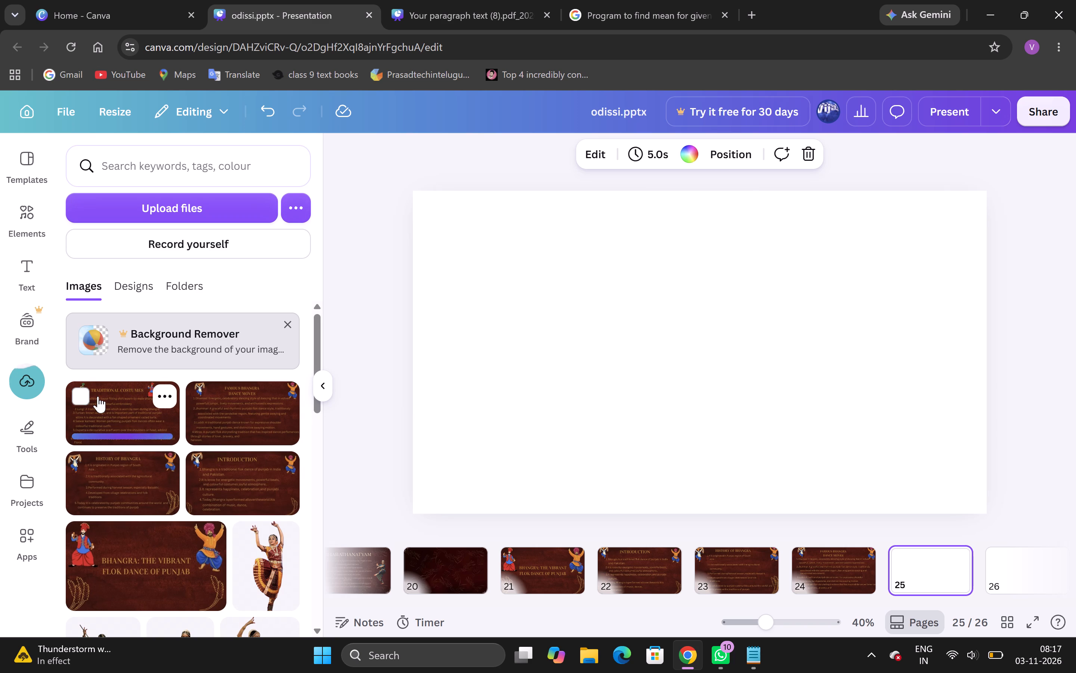
Enlarge and reposition the TRADITIONAL COSTUMES image on page 25 until it covers the whole page edge to edge.
{"action": "left_click_drag", "start_coordinate": [492, 242], "coordinate": [429, 217]}
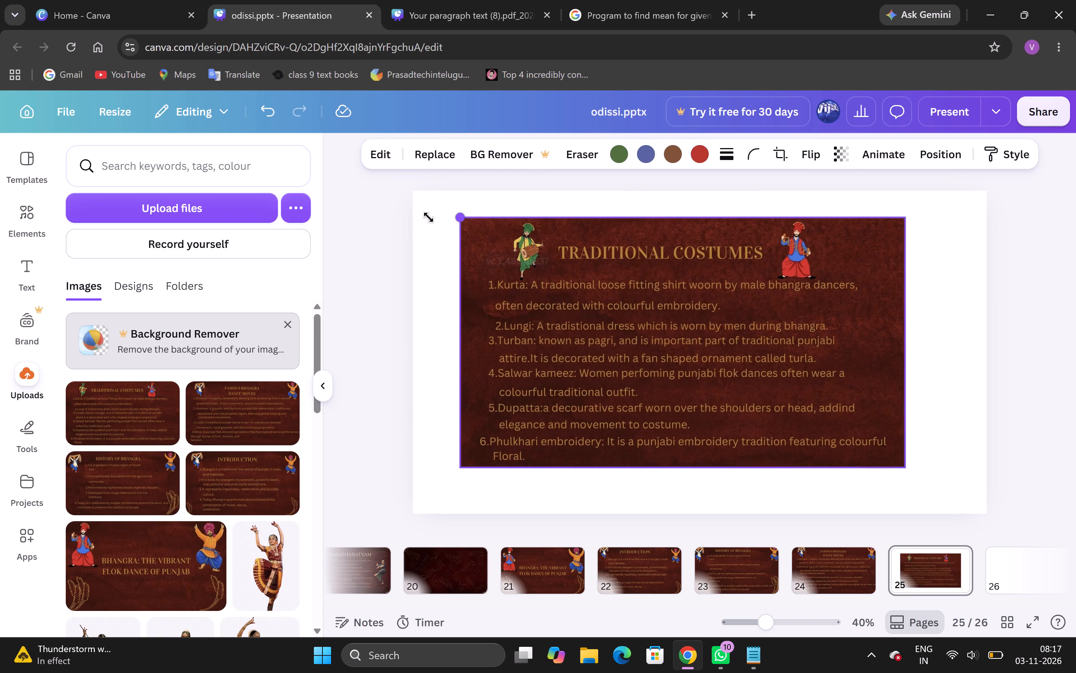
{"action": "left_click_drag", "start_coordinate": [429, 217], "coordinate": [408, 208]}
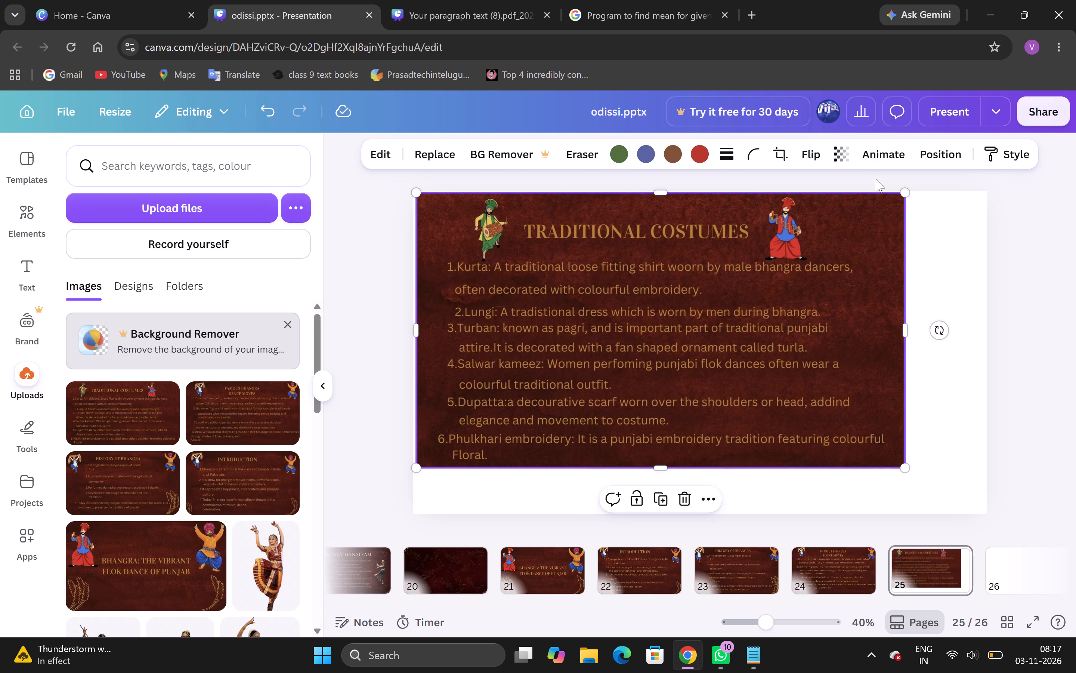
{"action": "left_click_drag", "start_coordinate": [846, 241], "coordinate": [863, 257]}
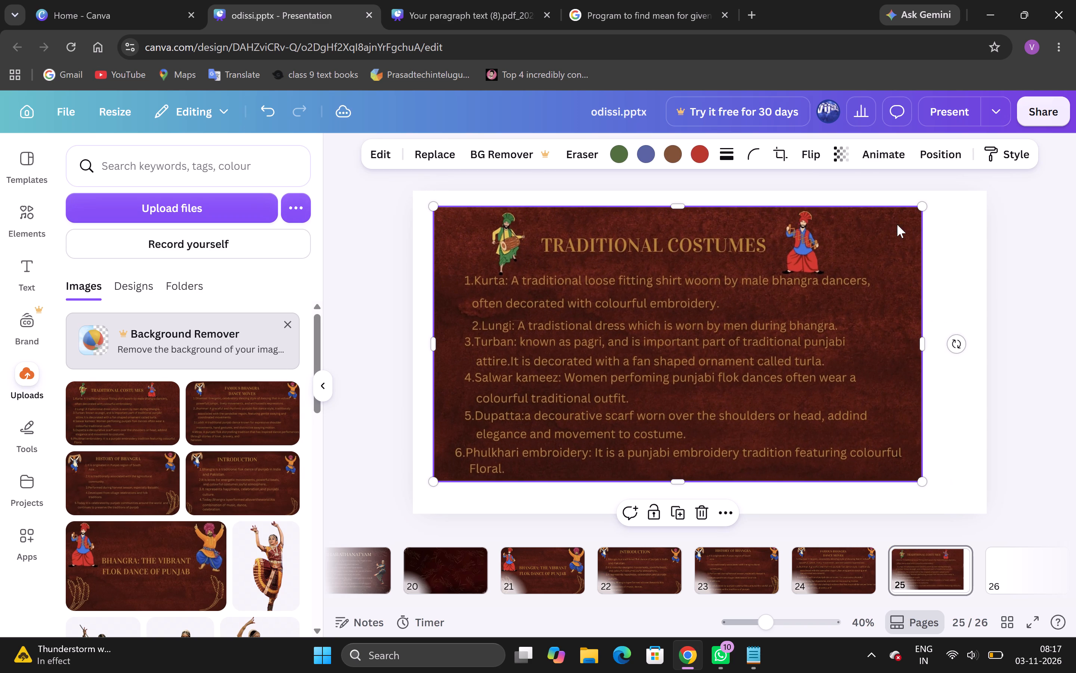
{"action": "left_click_drag", "start_coordinate": [921, 206], "coordinate": [966, 201]}
{"action": "left_click_drag", "start_coordinate": [958, 330], "coordinate": [989, 331]}
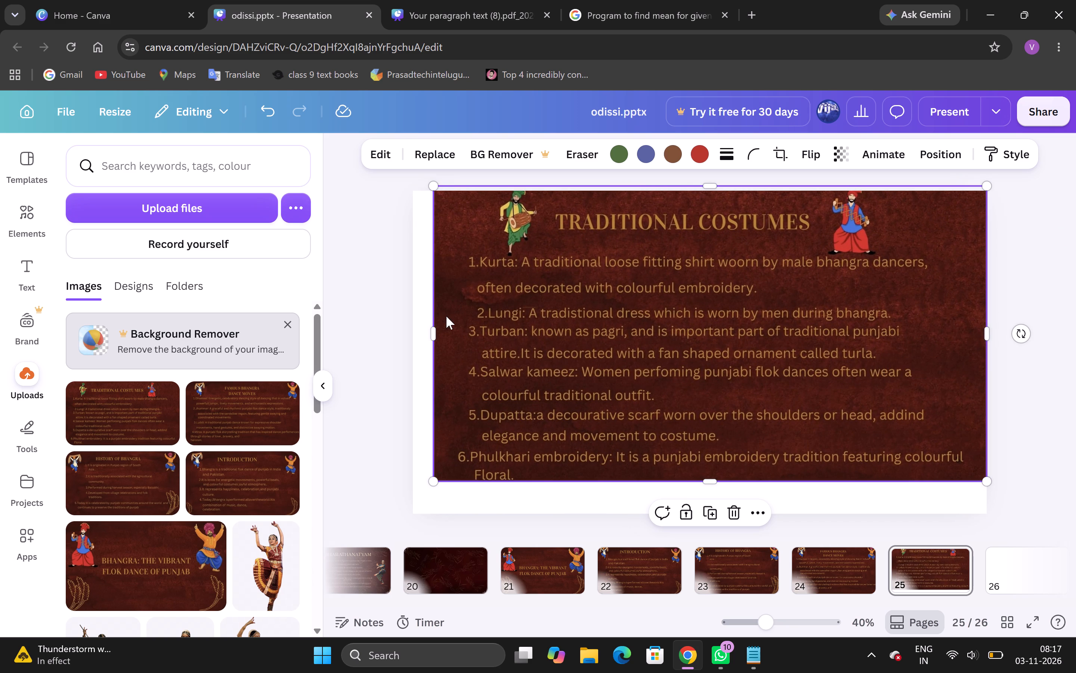
{"action": "left_click_drag", "start_coordinate": [436, 334], "coordinate": [415, 335]}
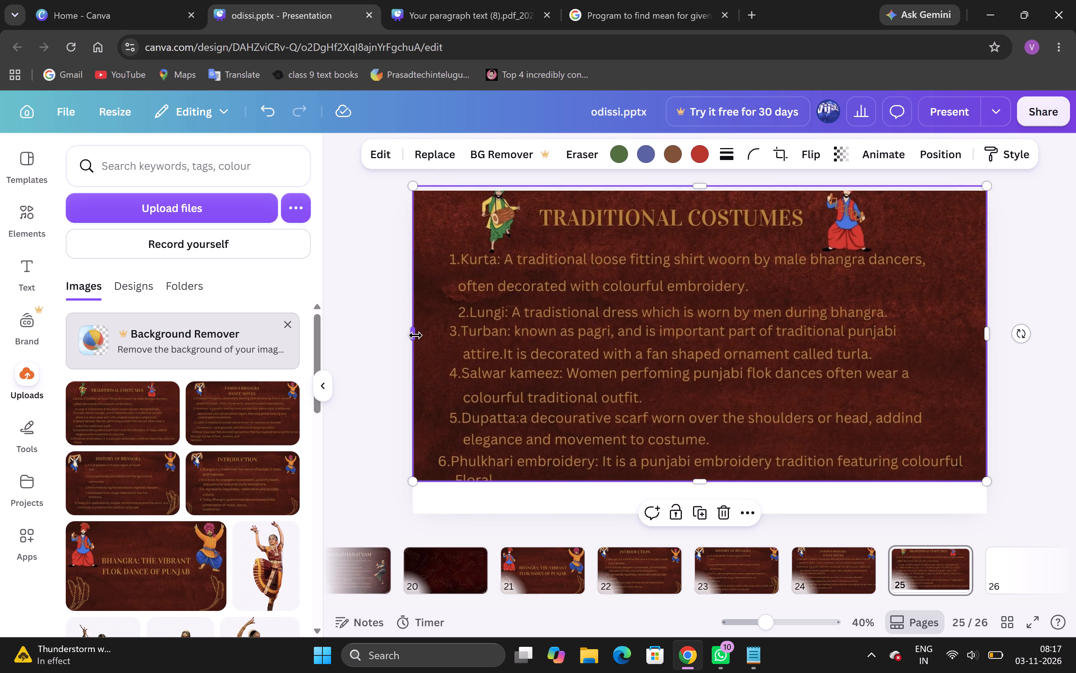
{"action": "left_click_drag", "start_coordinate": [526, 306], "coordinate": [526, 321]}
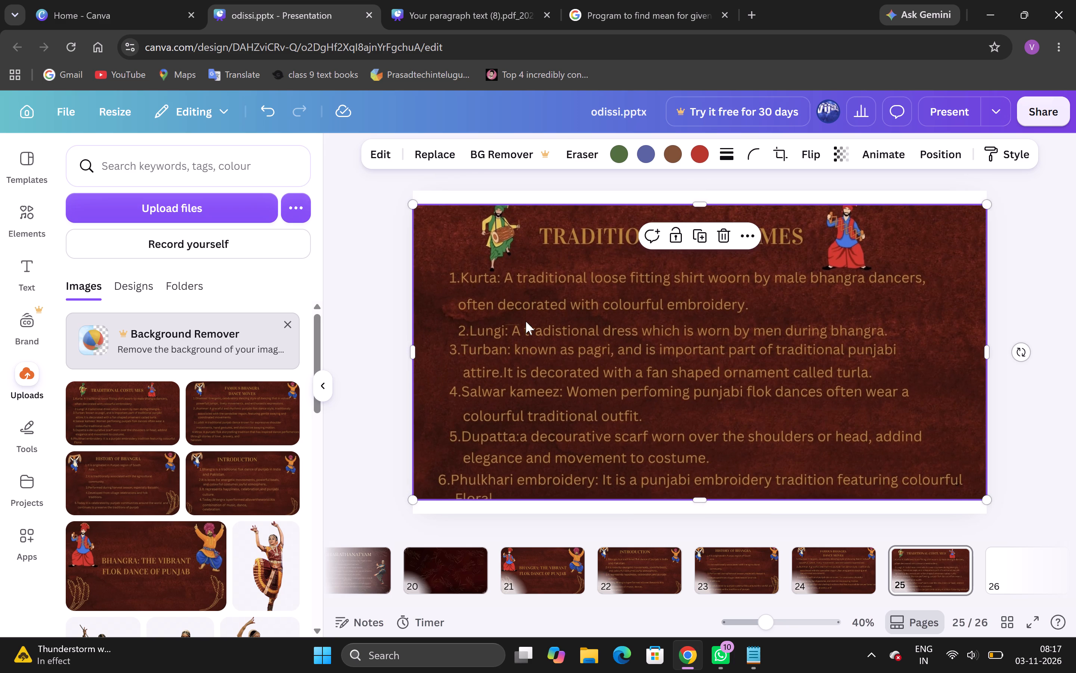
{"action": "left_click_drag", "start_coordinate": [686, 210], "coordinate": [686, 202]}
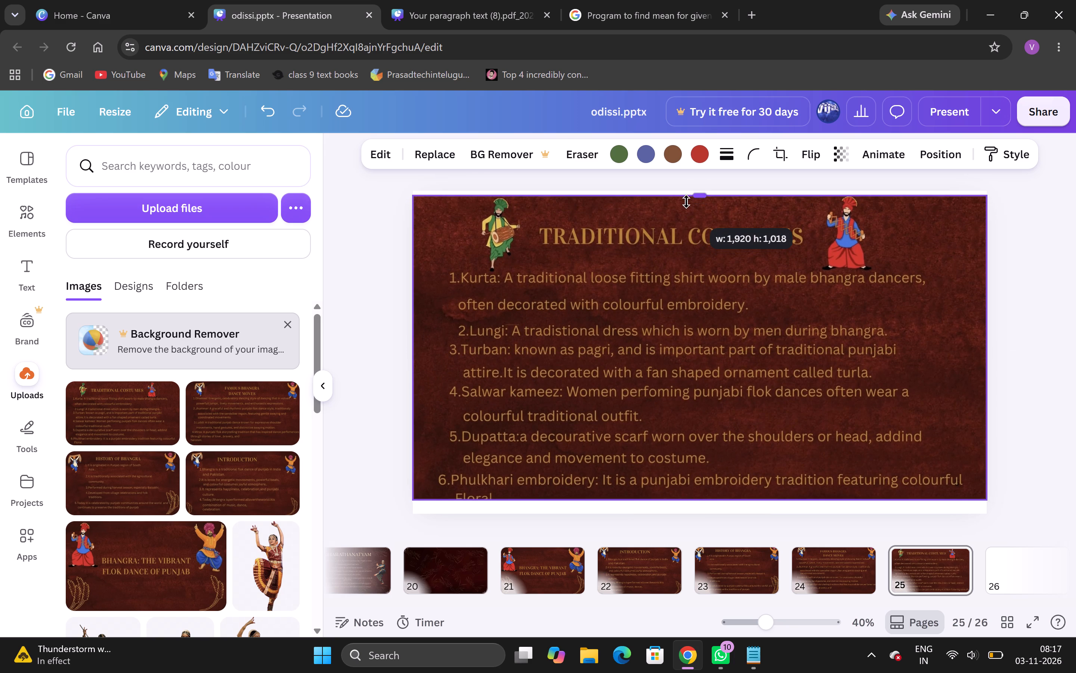
{"action": "left_click_drag", "start_coordinate": [686, 202], "coordinate": [686, 201]}
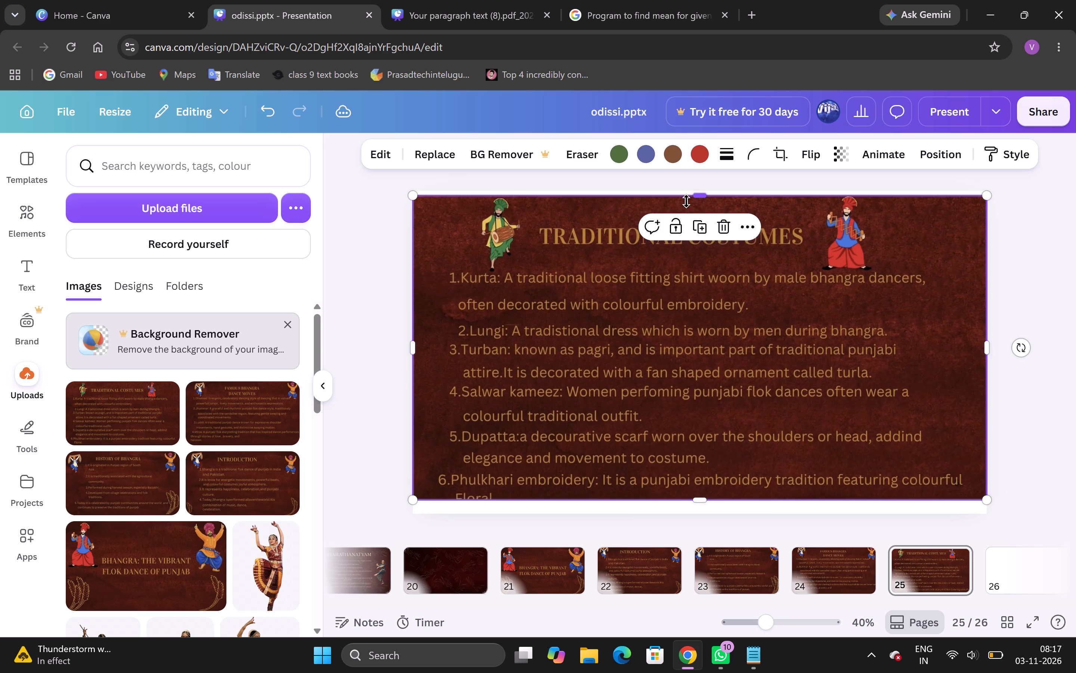
{"action": "left_click_drag", "start_coordinate": [664, 245], "coordinate": [664, 241]}
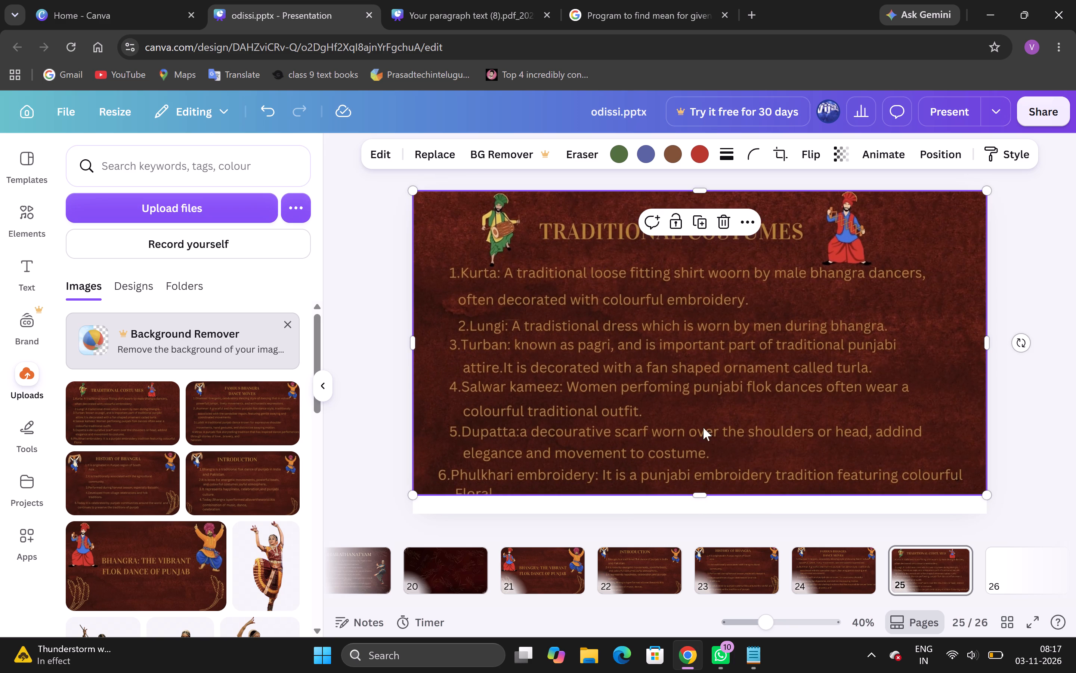
{"action": "left_click_drag", "start_coordinate": [700, 496], "coordinate": [698, 507]}
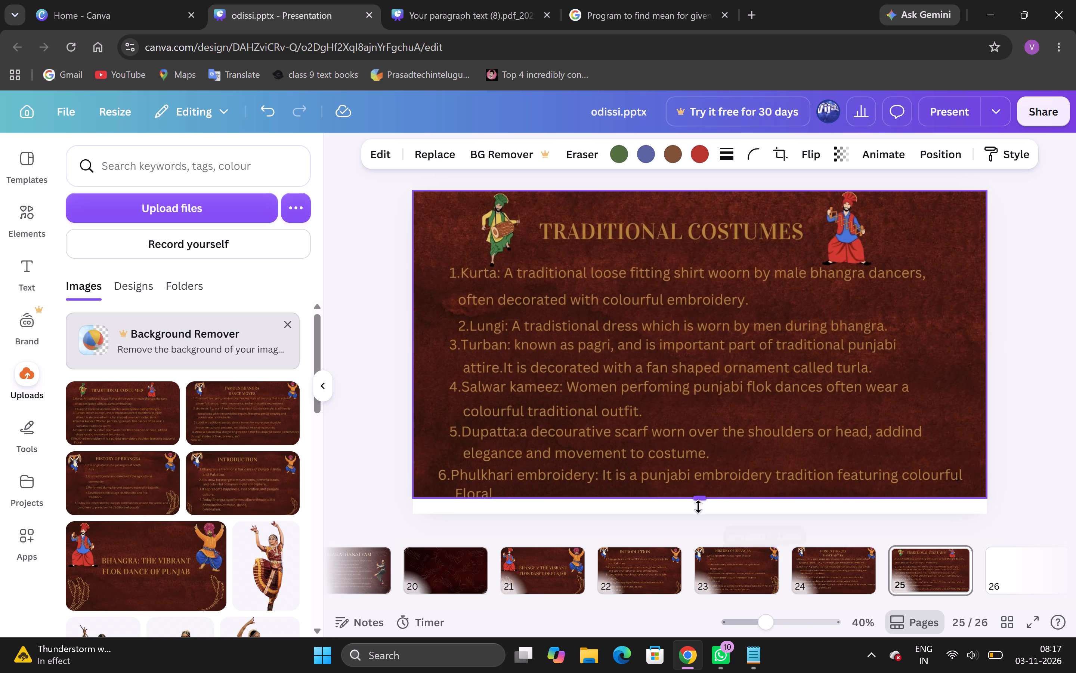
{"action": "left_click_drag", "start_coordinate": [698, 507], "coordinate": [699, 521]}
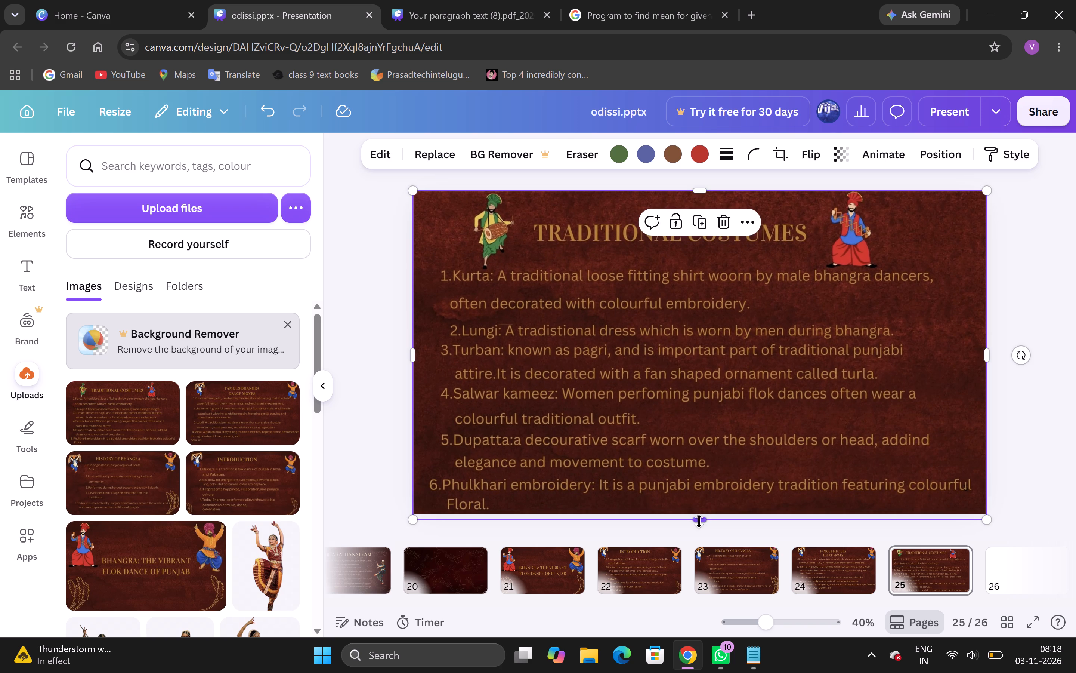
{"action": "left_click_drag", "start_coordinate": [699, 521], "coordinate": [700, 517]}
{"action": "left_click", "coordinate": [1021, 406]}
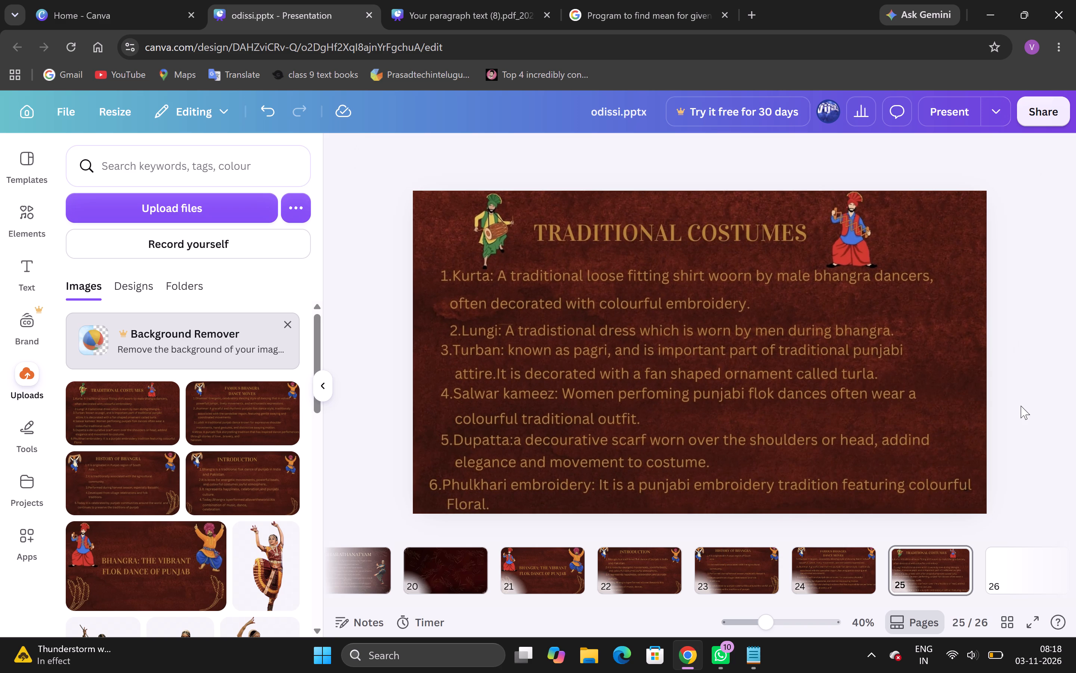
Upload the SH6 image from Downloads and place it on the empty page 26.
{"action": "key", "text": "Right"}
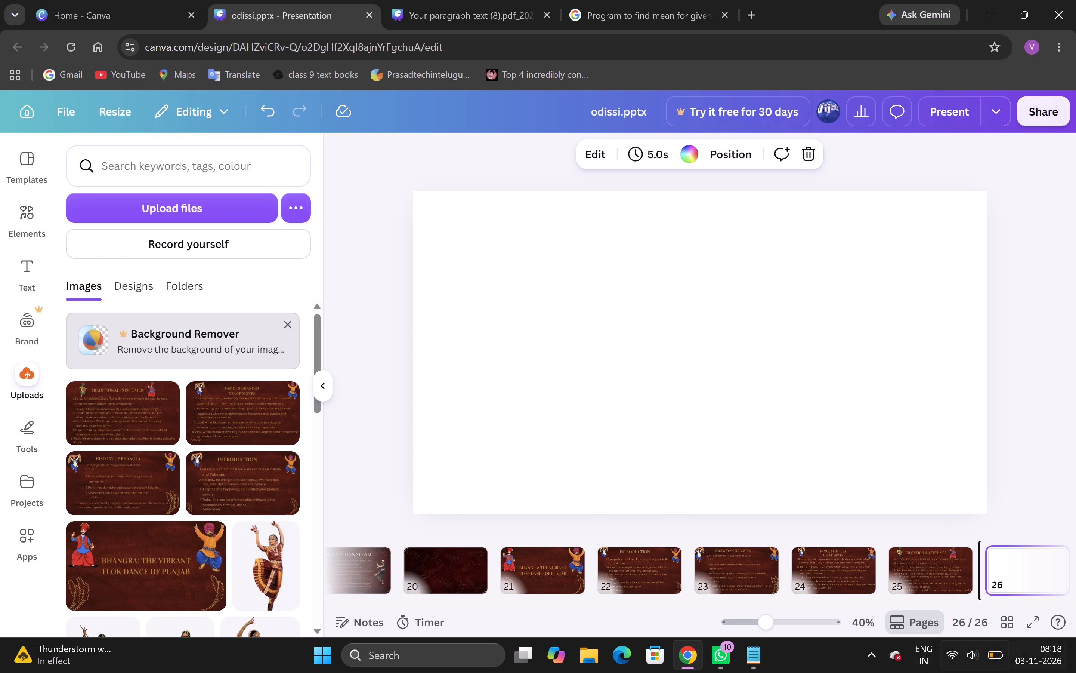
{"action": "left_click", "coordinate": [219, 200]}
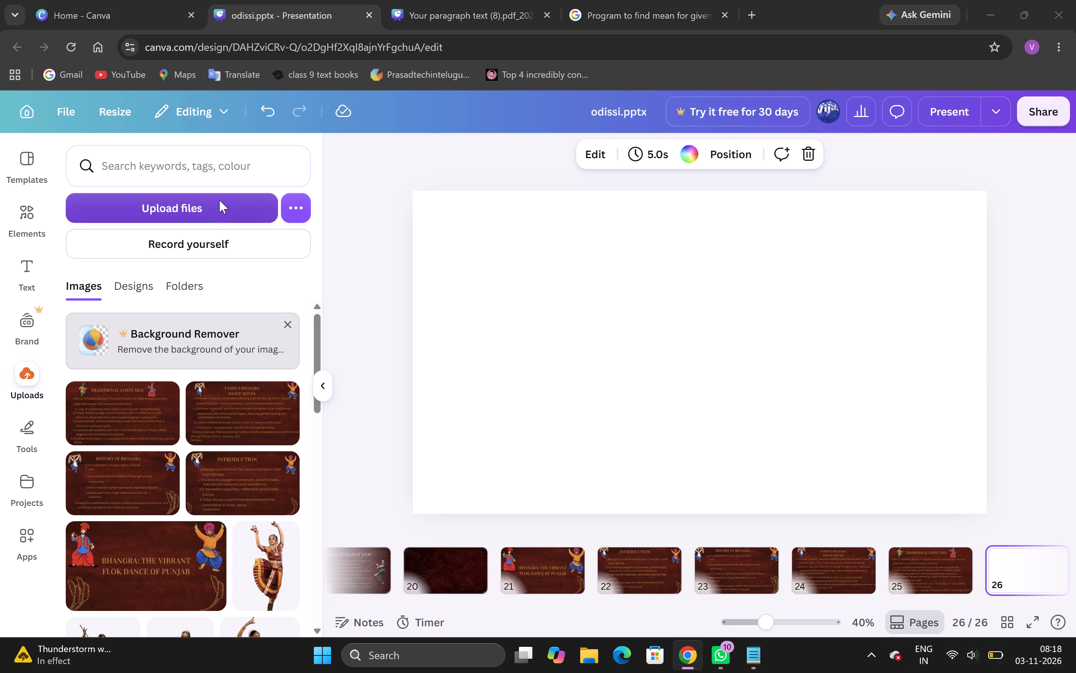
{"action": "double_click", "coordinate": [186, 123]}
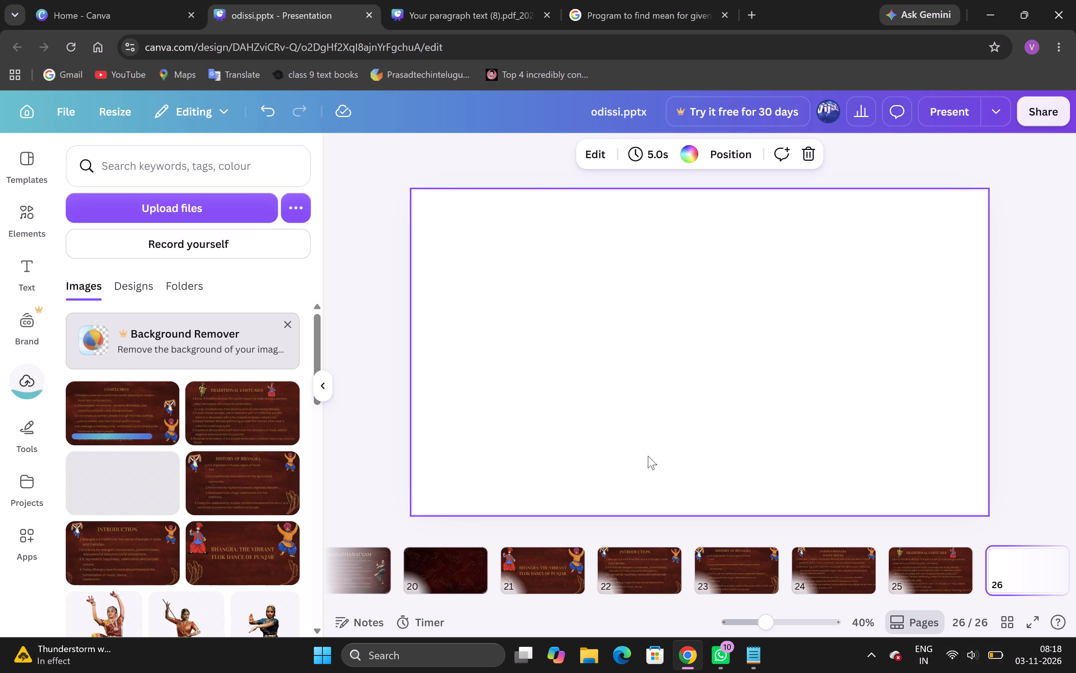
{"action": "left_click", "coordinate": [99, 415]}
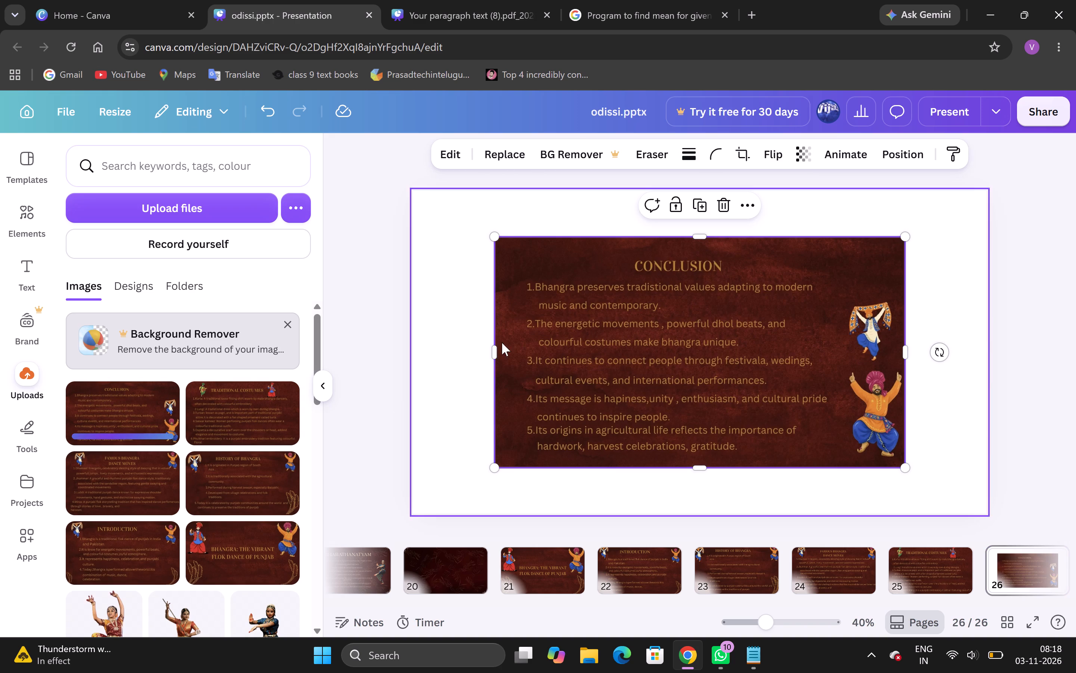
Enlarge and reposition the CONCLUSION image on page 26 until it covers the whole page edge to edge.
{"action": "left_click_drag", "start_coordinate": [493, 233], "coordinate": [419, 197]}
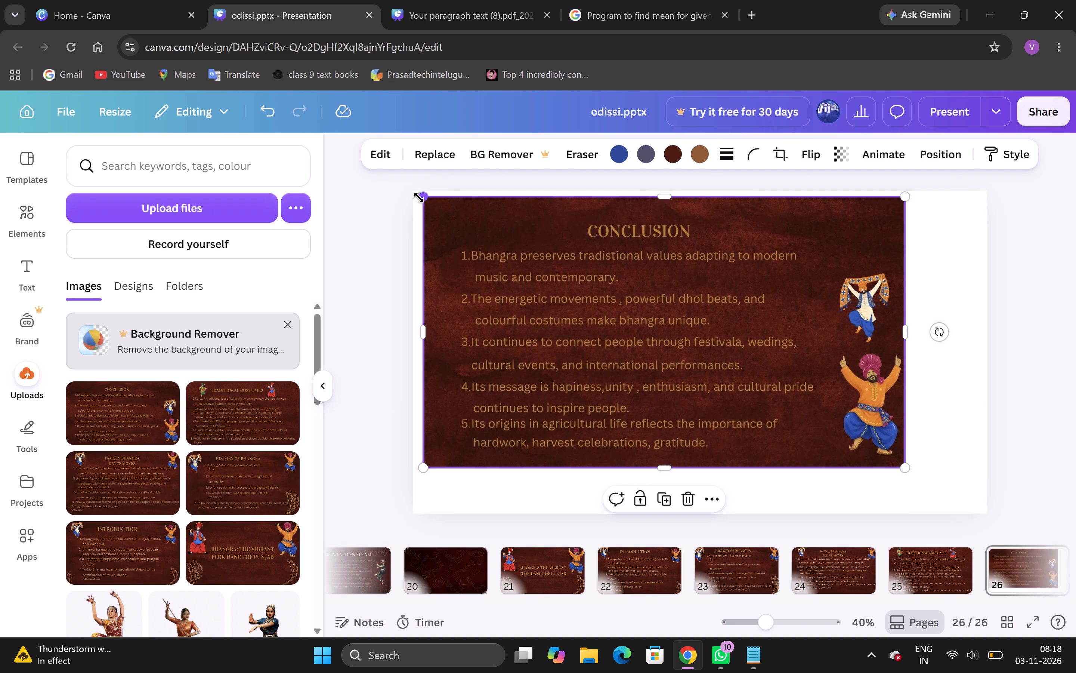
{"action": "left_click_drag", "start_coordinate": [832, 291], "coordinate": [851, 302]}
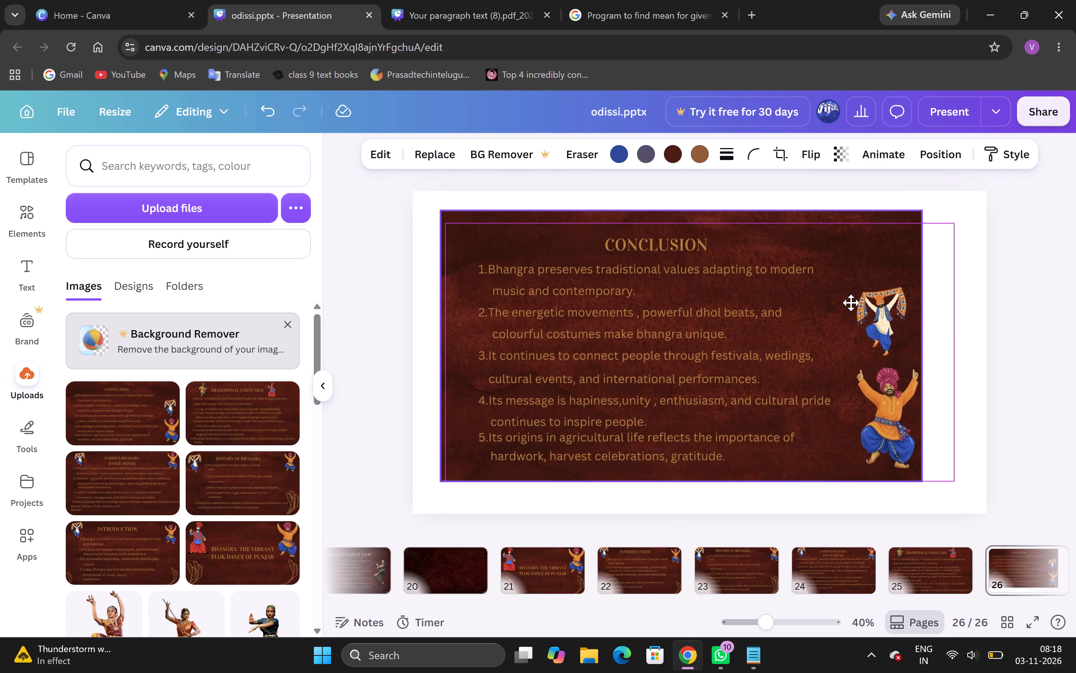
{"action": "left_click_drag", "start_coordinate": [851, 302], "coordinate": [851, 298]}
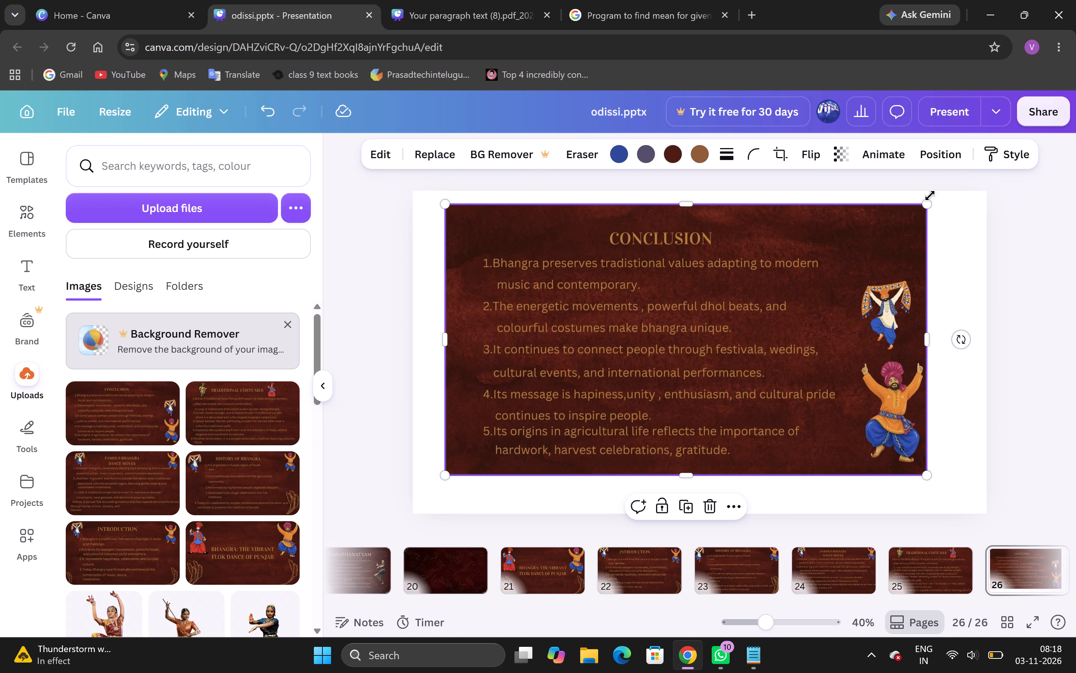
{"action": "left_click_drag", "start_coordinate": [927, 337], "coordinate": [975, 345]}
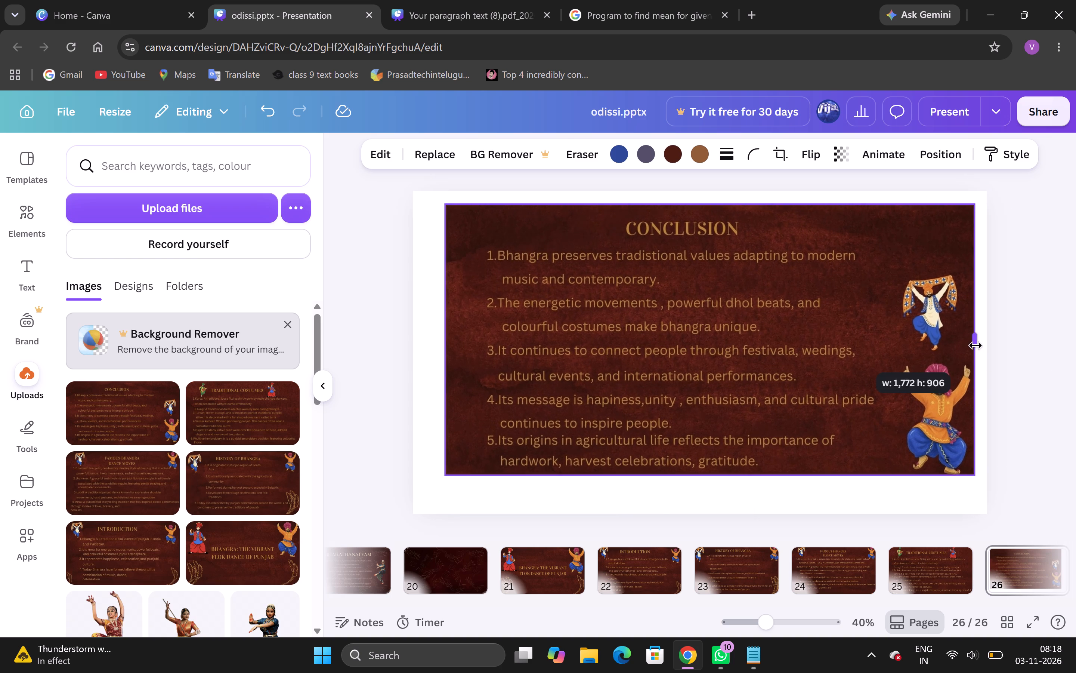
{"action": "left_click_drag", "start_coordinate": [975, 345], "coordinate": [984, 347]}
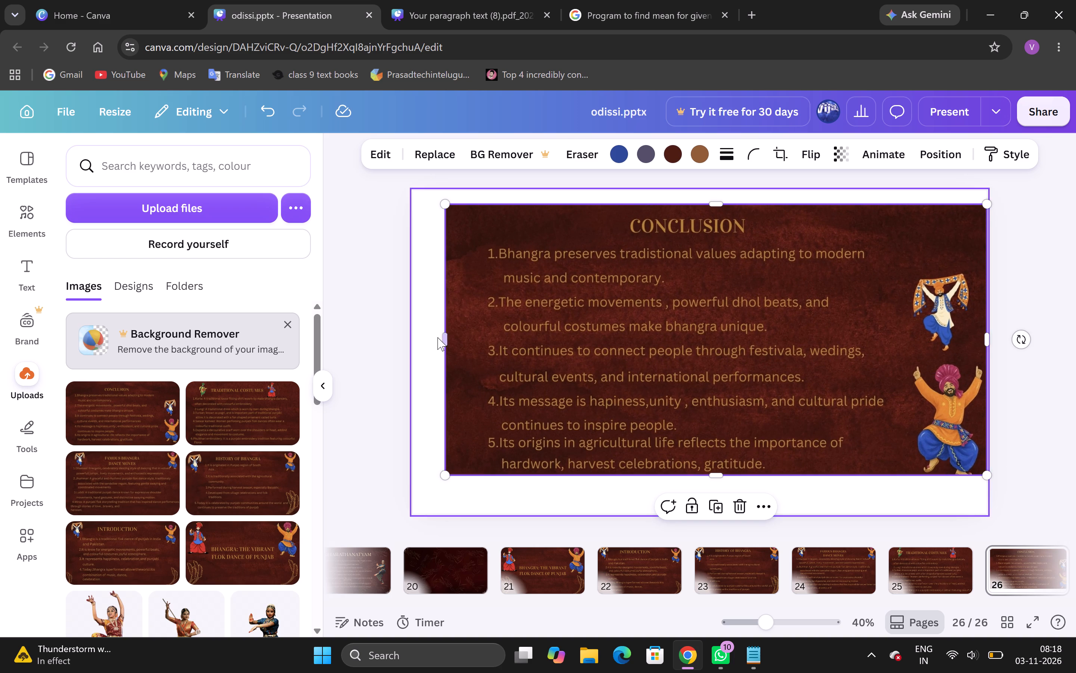
{"action": "left_click_drag", "start_coordinate": [442, 337], "coordinate": [417, 336]}
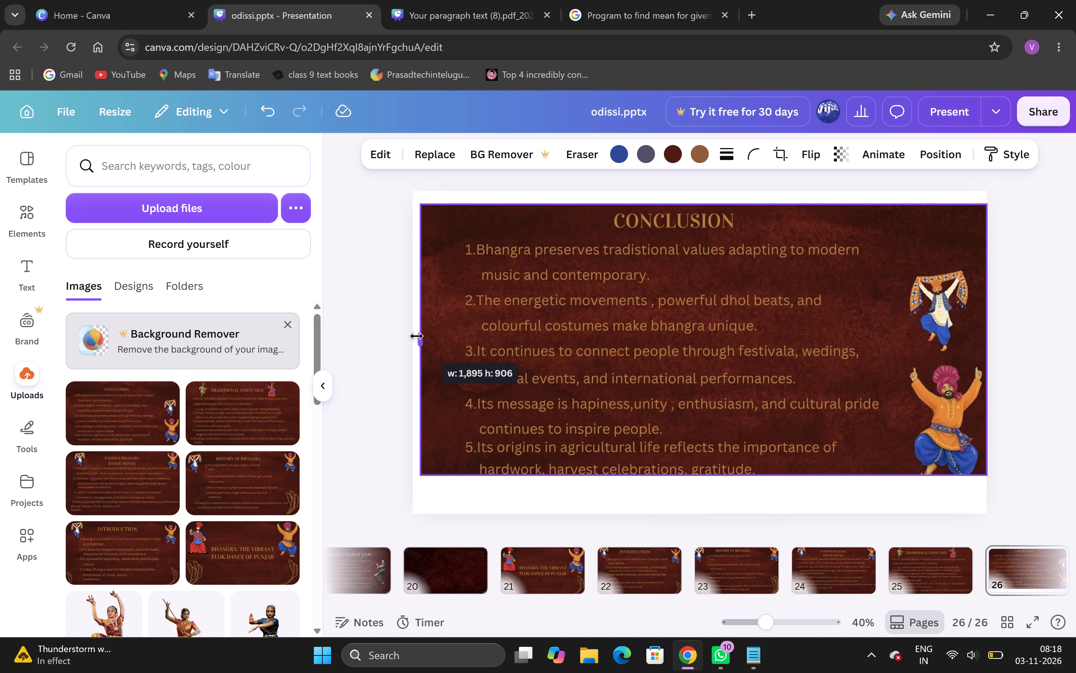
{"action": "left_click_drag", "start_coordinate": [417, 336], "coordinate": [412, 336]}
{"action": "left_click_drag", "start_coordinate": [703, 204], "coordinate": [702, 196]}
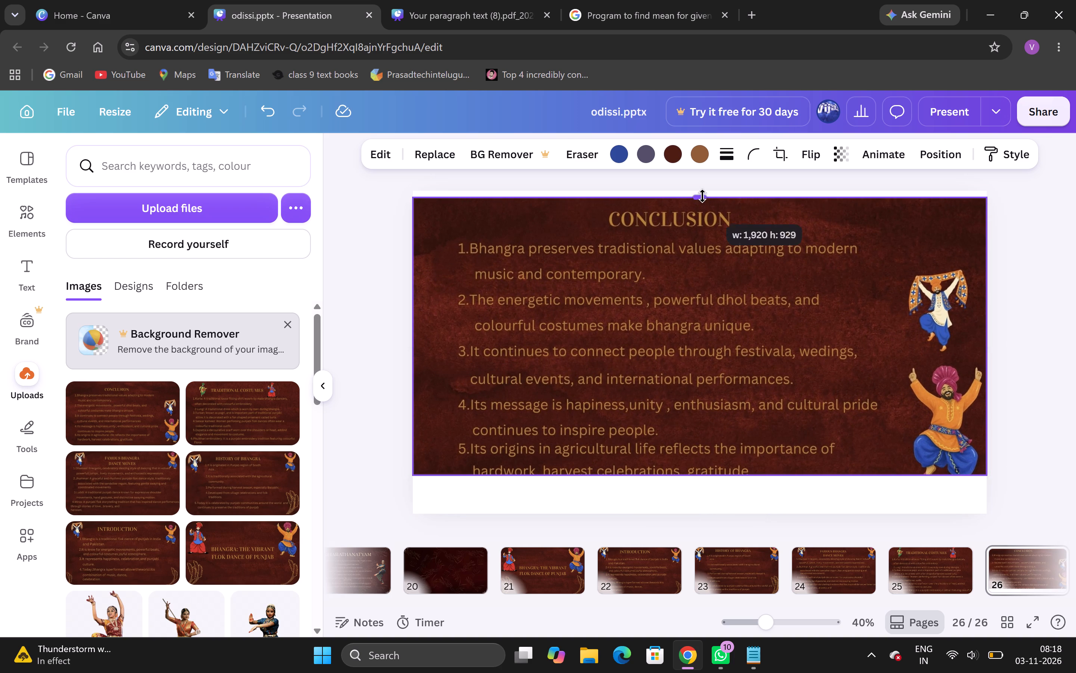
{"action": "left_click_drag", "start_coordinate": [702, 196], "coordinate": [702, 192]}
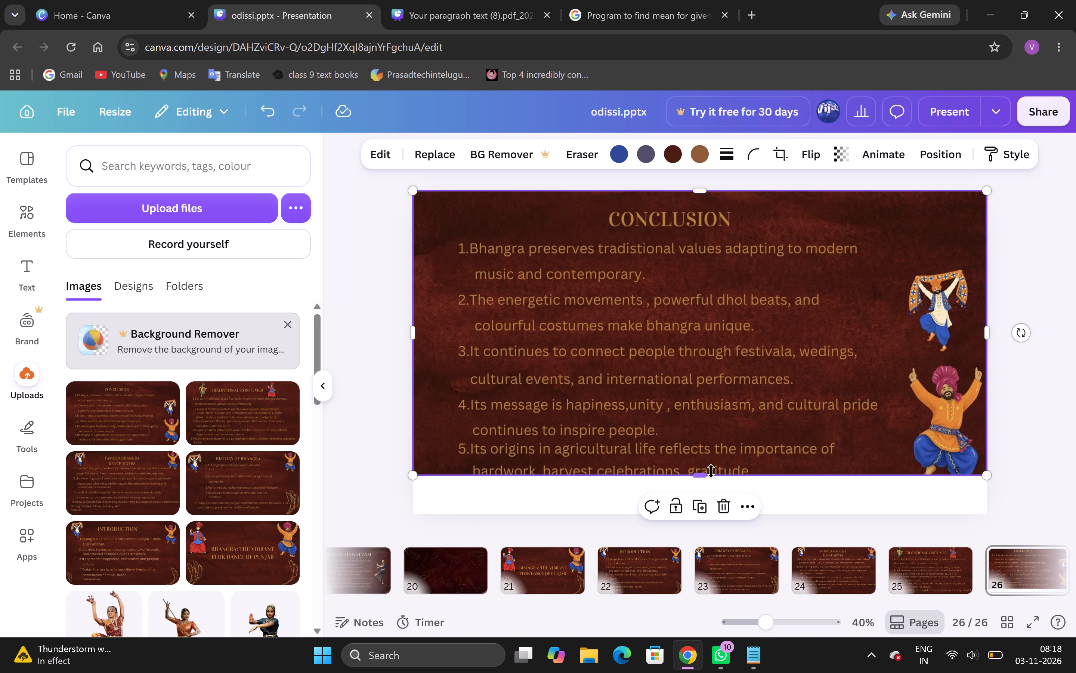
{"action": "left_click_drag", "start_coordinate": [708, 476], "coordinate": [704, 512]}
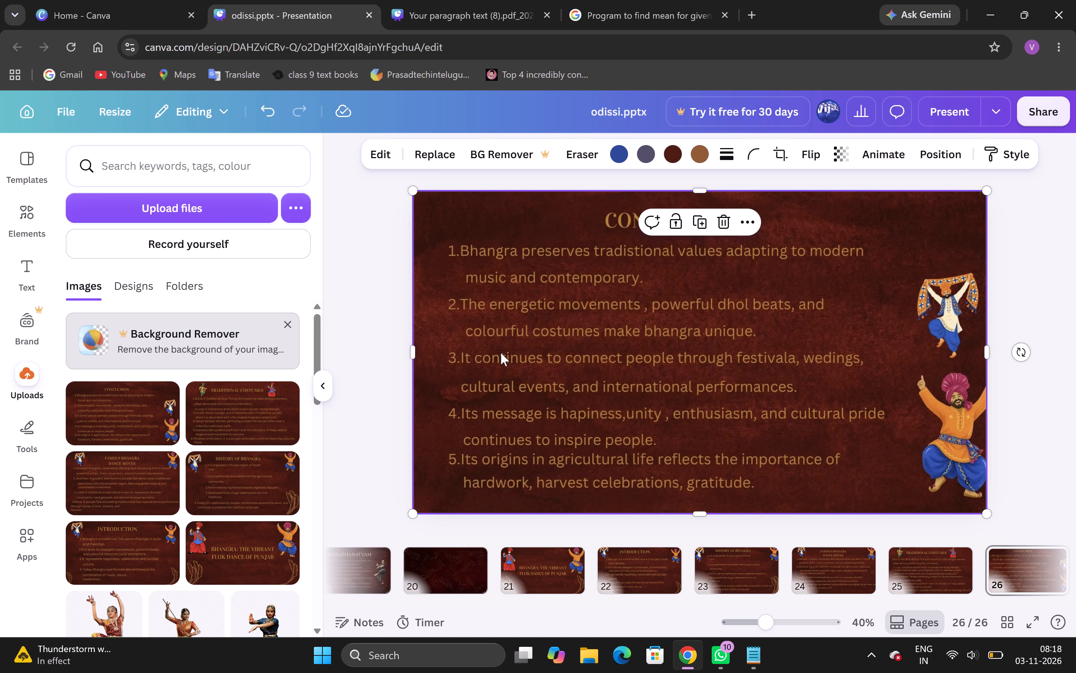
Shift the CONCLUSION image on page 26 slightly left and extend its right edge back to the page edge.
{"action": "left_click_drag", "start_coordinate": [504, 353], "coordinate": [498, 354]}
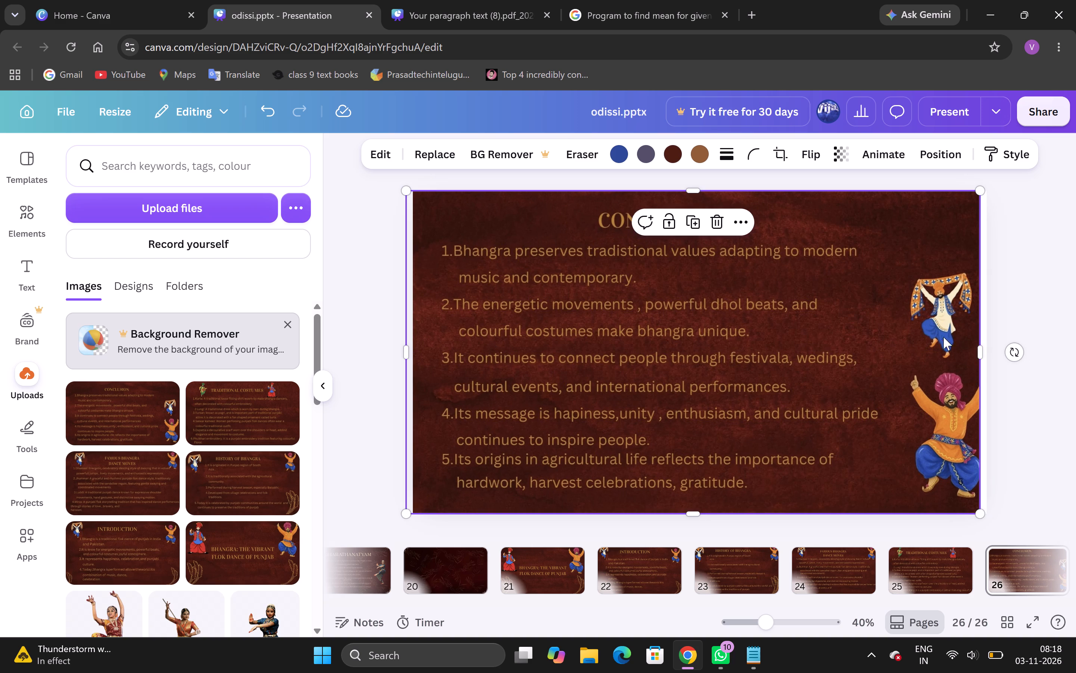
{"action": "left_click_drag", "start_coordinate": [980, 348], "coordinate": [983, 348]}
{"action": "left_click_drag", "start_coordinate": [983, 348], "coordinate": [989, 349]}
{"action": "left_click_drag", "start_coordinate": [855, 377], "coordinate": [849, 377]}
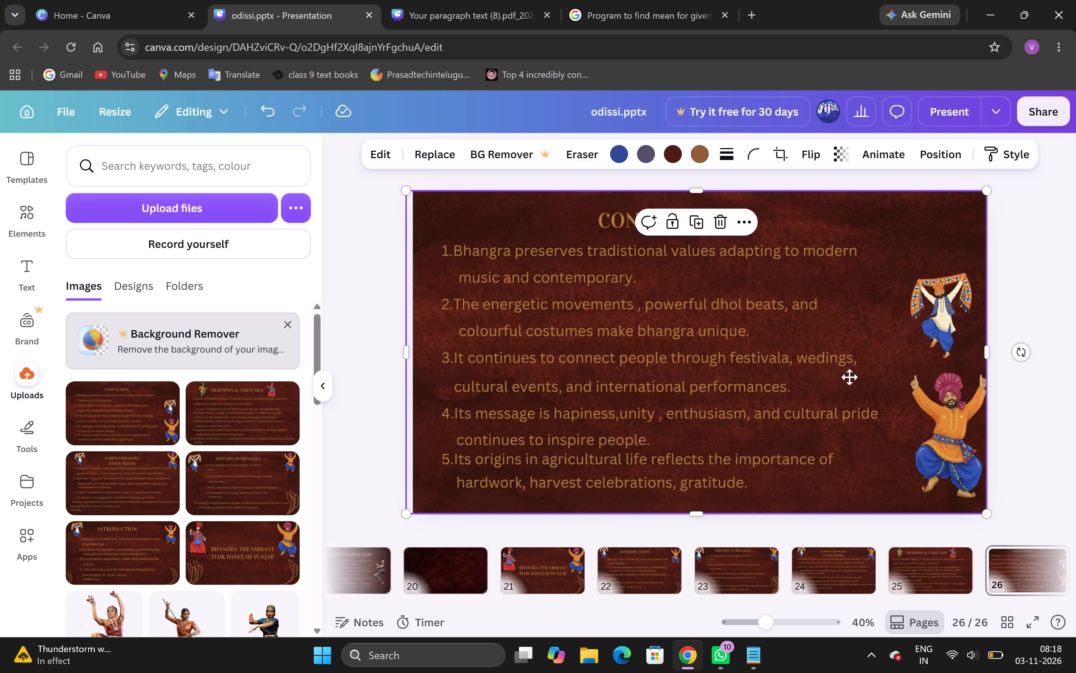
{"action": "left_click_drag", "start_coordinate": [849, 377], "coordinate": [847, 377]}
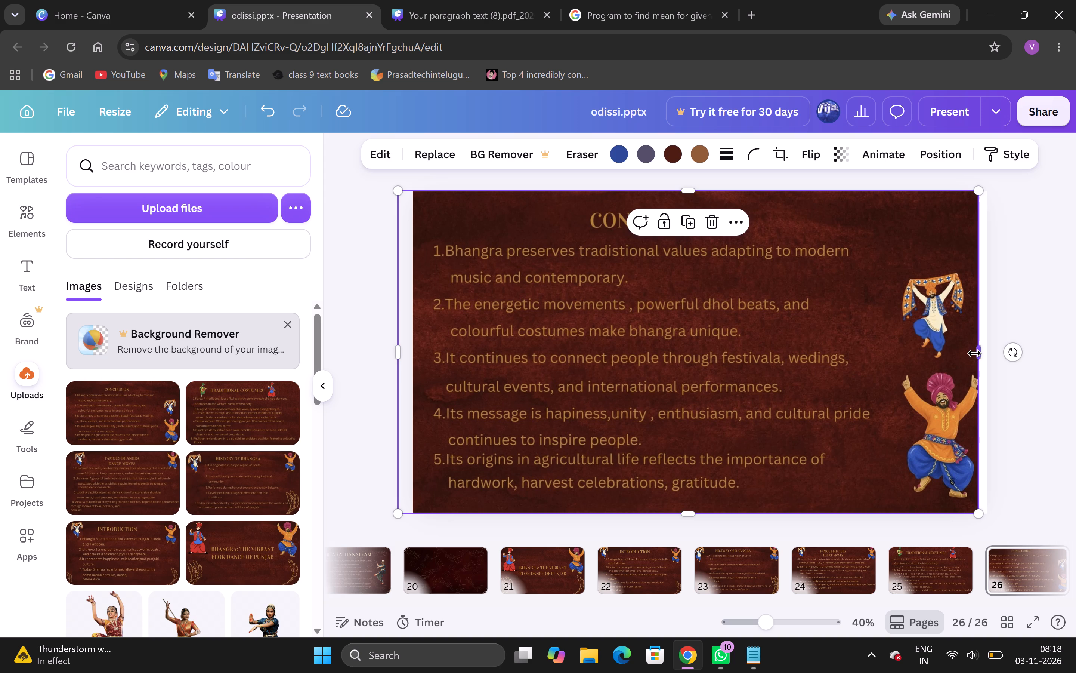
{"action": "left_click_drag", "start_coordinate": [974, 353], "coordinate": [979, 353]}
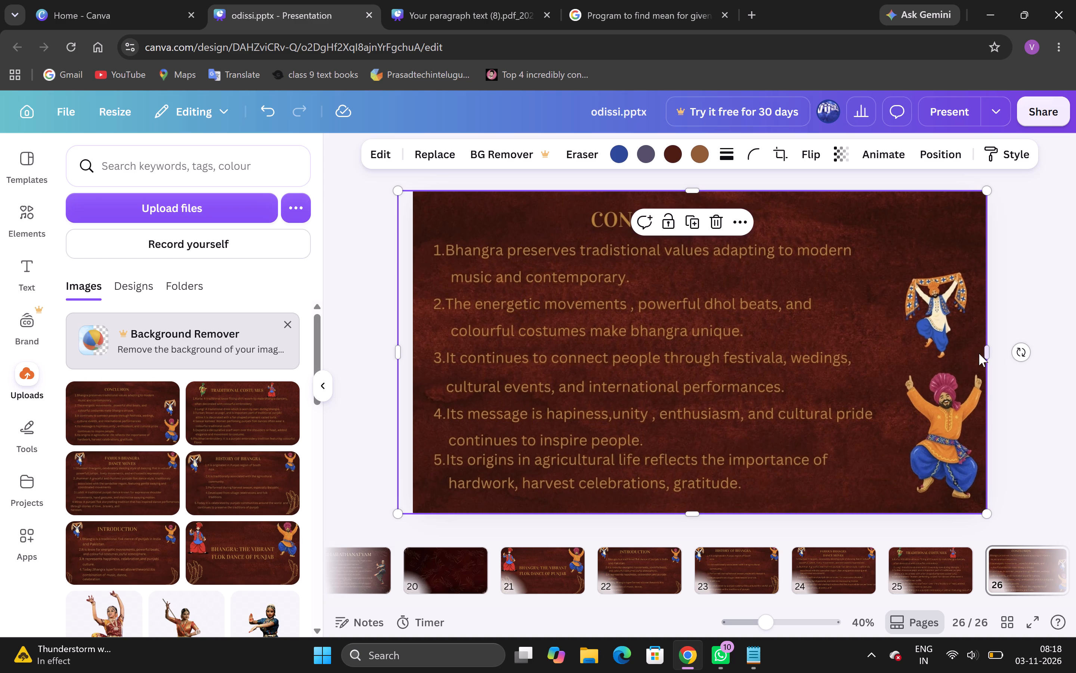
{"action": "left_click", "coordinate": [1025, 418]}
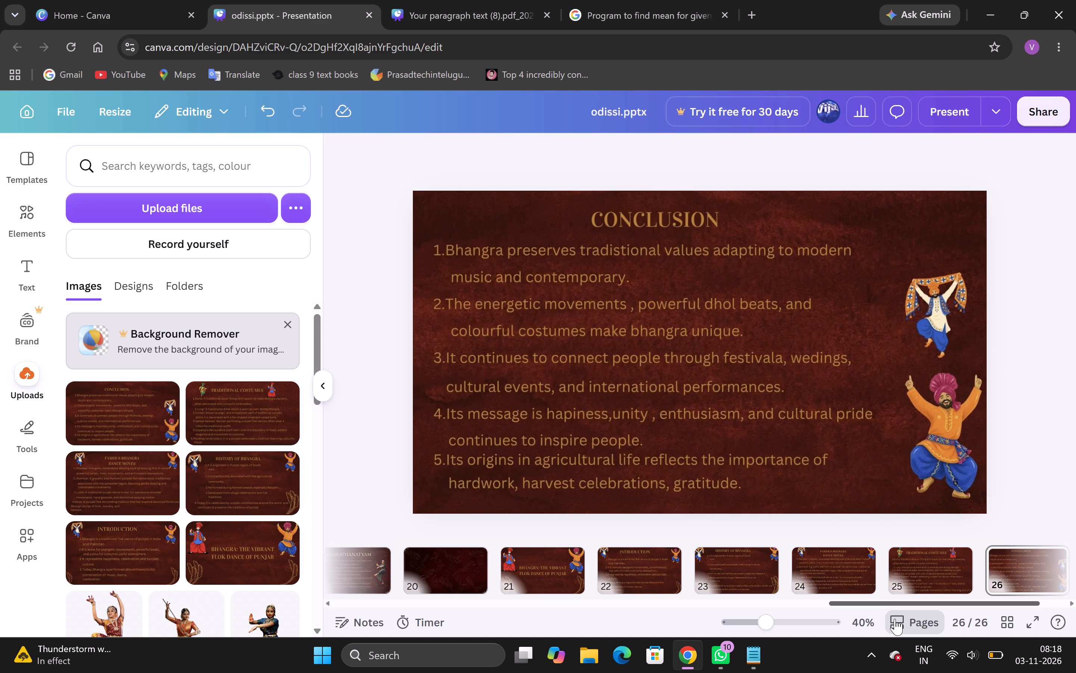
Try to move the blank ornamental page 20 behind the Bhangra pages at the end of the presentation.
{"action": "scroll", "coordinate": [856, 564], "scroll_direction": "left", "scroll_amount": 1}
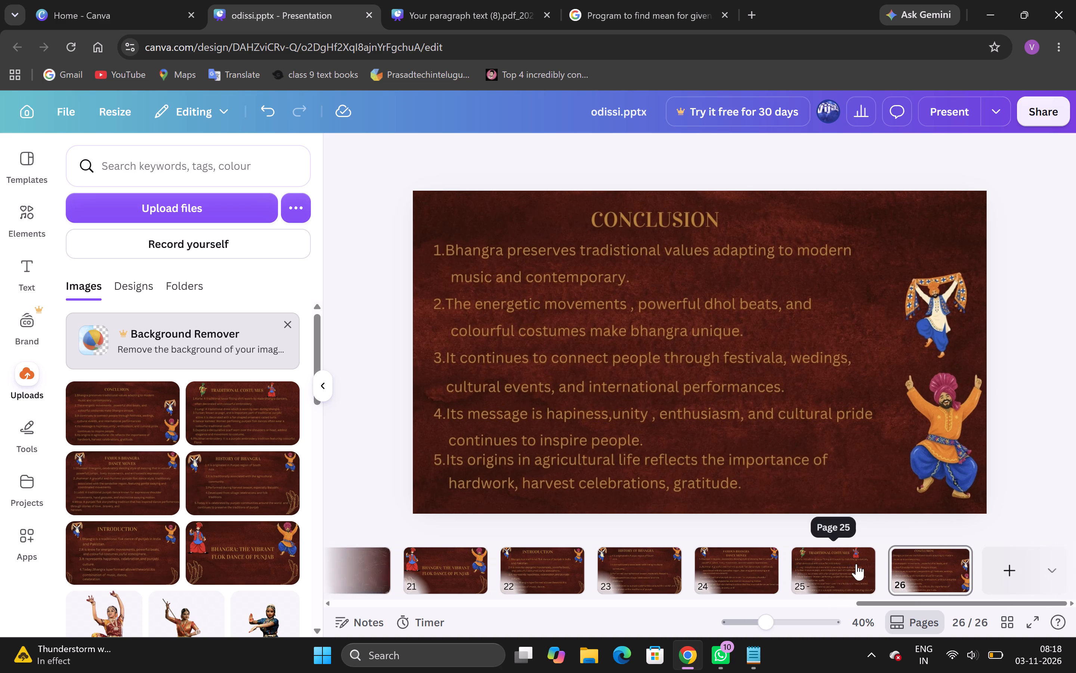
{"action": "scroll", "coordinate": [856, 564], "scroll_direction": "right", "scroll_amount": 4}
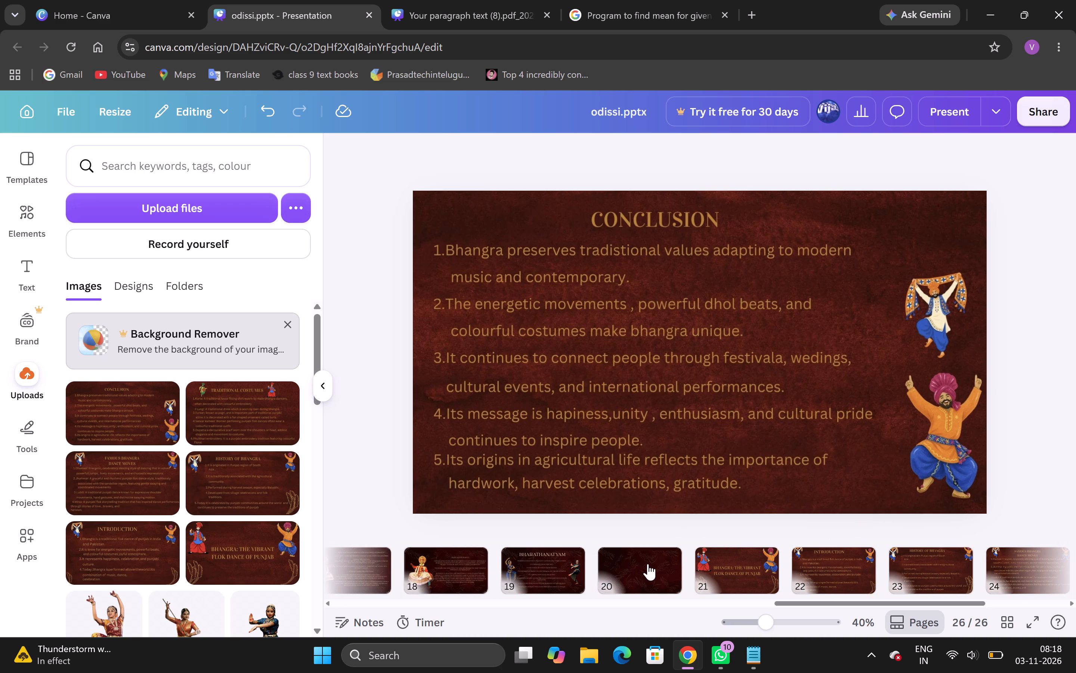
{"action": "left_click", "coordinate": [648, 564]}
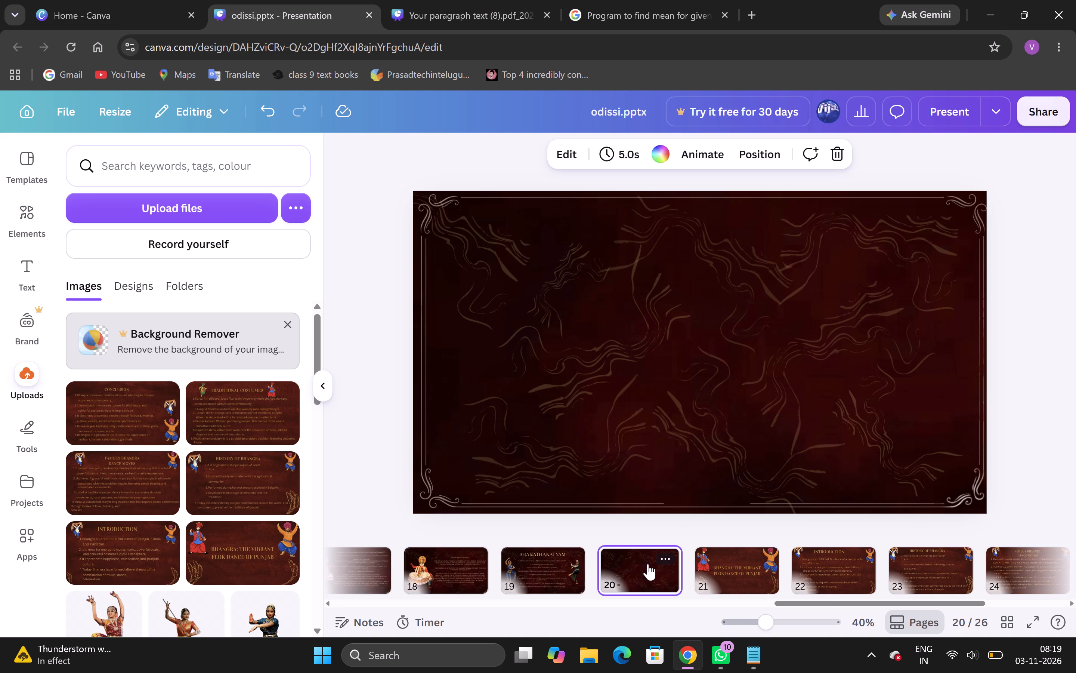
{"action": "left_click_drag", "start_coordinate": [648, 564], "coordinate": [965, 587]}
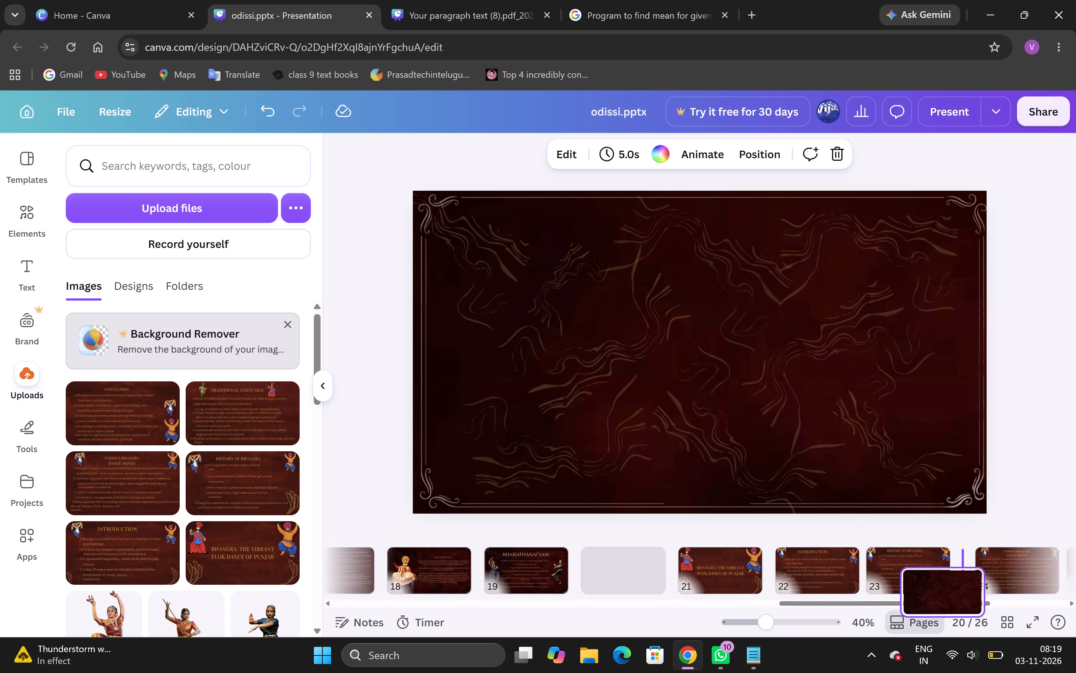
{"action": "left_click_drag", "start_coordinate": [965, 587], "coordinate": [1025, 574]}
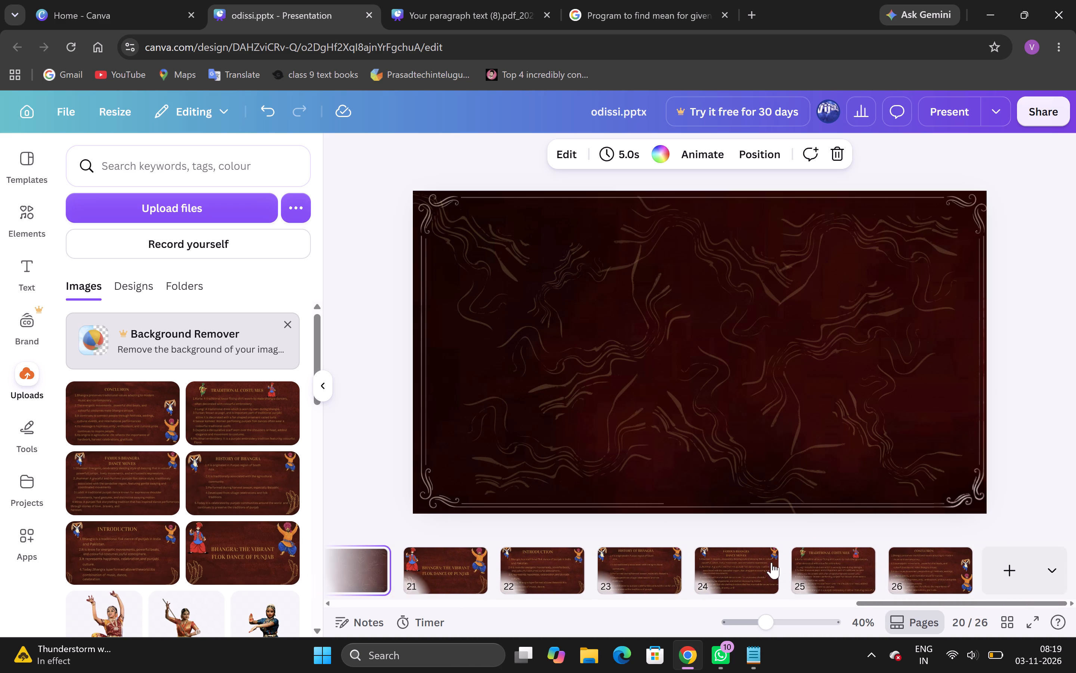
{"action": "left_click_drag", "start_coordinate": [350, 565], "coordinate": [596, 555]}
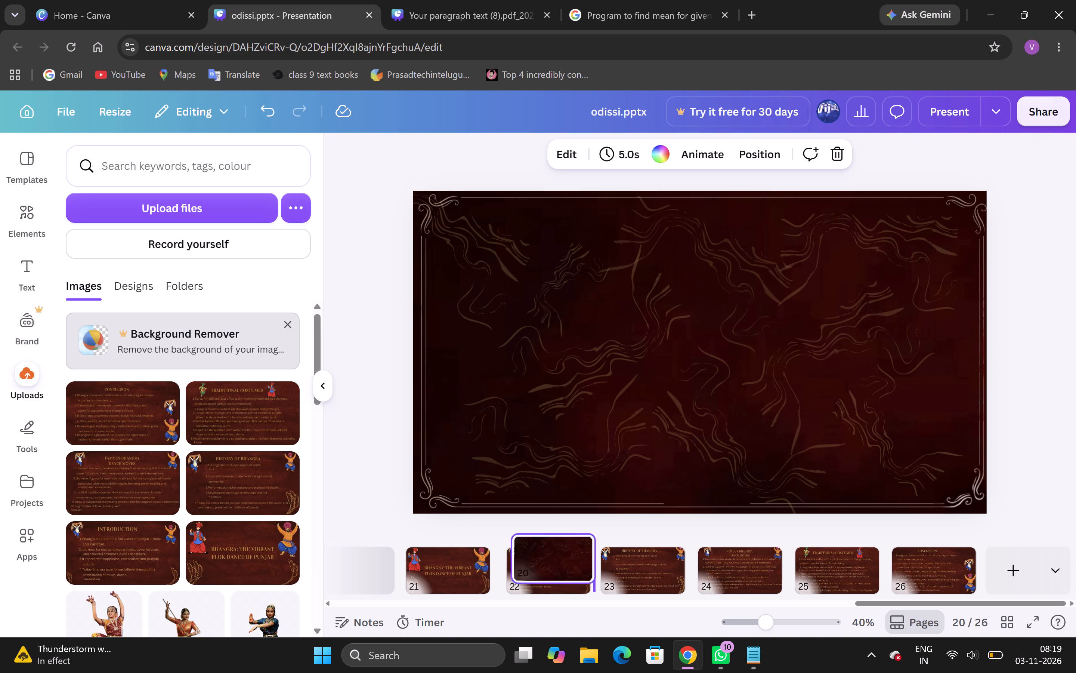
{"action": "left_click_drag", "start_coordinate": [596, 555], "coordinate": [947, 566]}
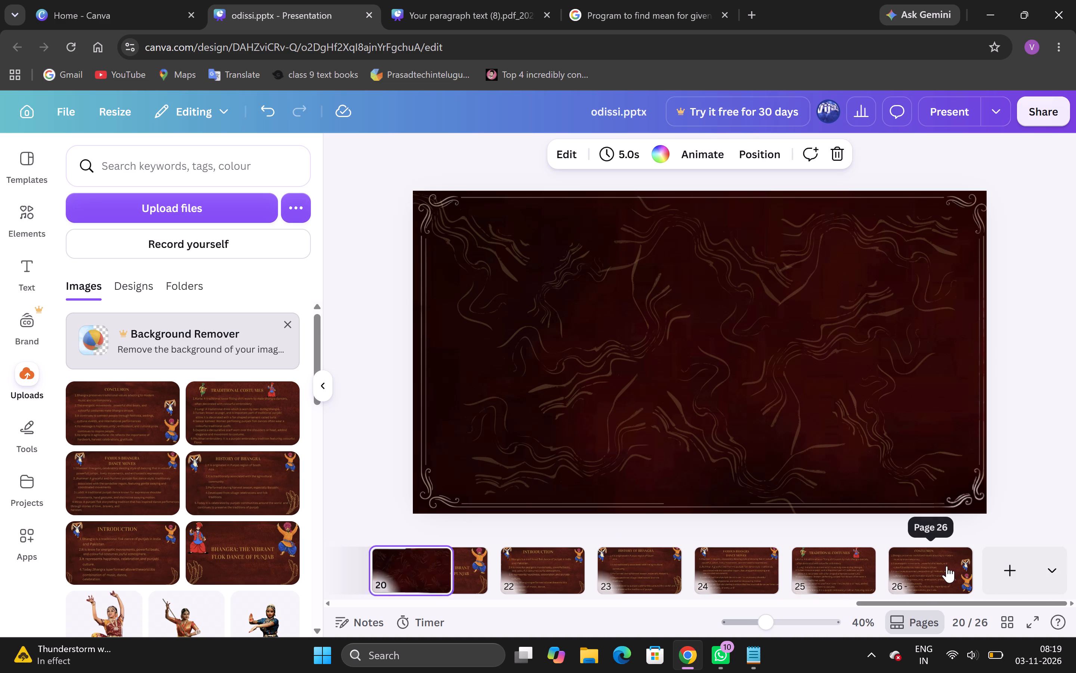
Delete the blank ornamental page 20 that sits before the Bhangra title page.
{"action": "scroll", "coordinate": [590, 569], "scroll_direction": "right", "scroll_amount": 1}
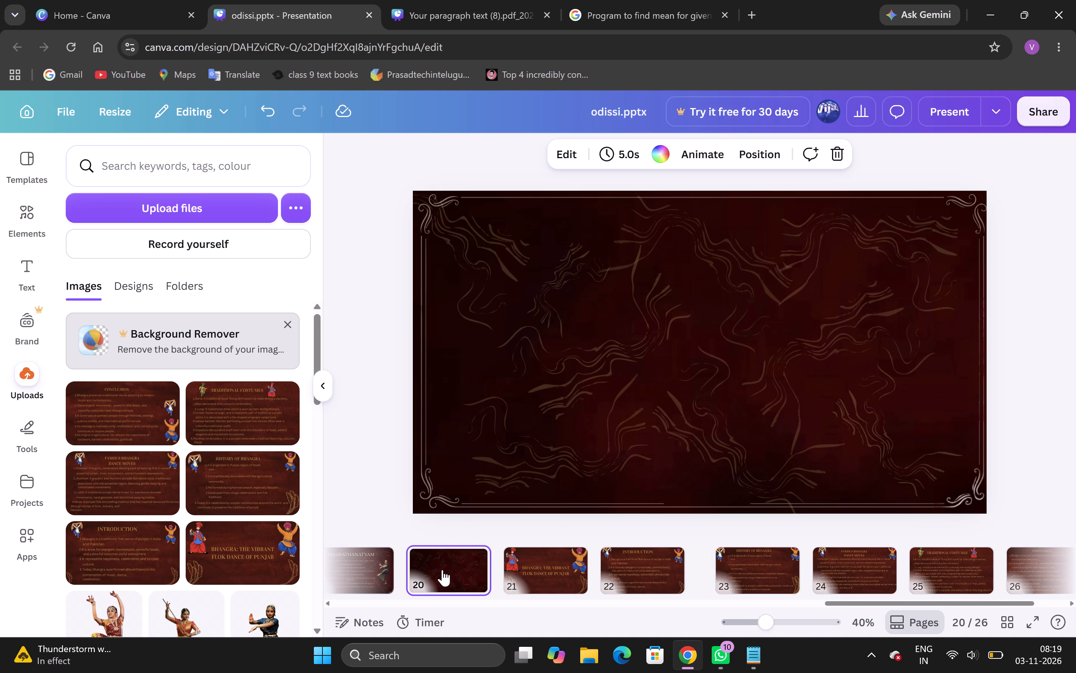
{"action": "key", "text": "Delete"}
{"action": "scroll", "coordinate": [478, 571], "scroll_direction": "right", "scroll_amount": 1}
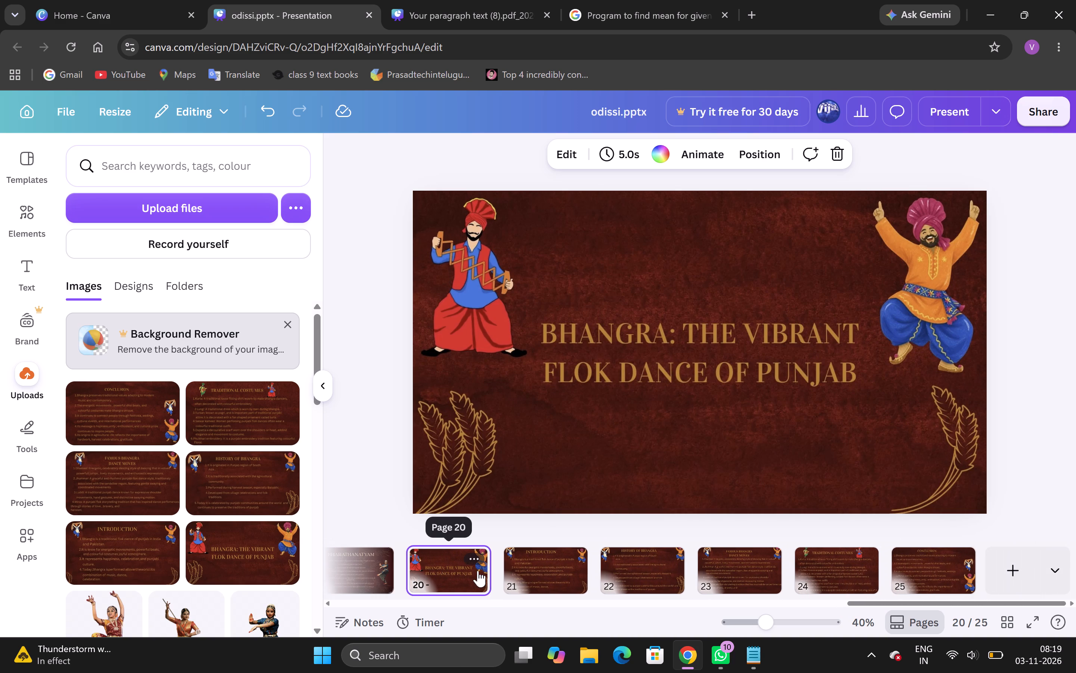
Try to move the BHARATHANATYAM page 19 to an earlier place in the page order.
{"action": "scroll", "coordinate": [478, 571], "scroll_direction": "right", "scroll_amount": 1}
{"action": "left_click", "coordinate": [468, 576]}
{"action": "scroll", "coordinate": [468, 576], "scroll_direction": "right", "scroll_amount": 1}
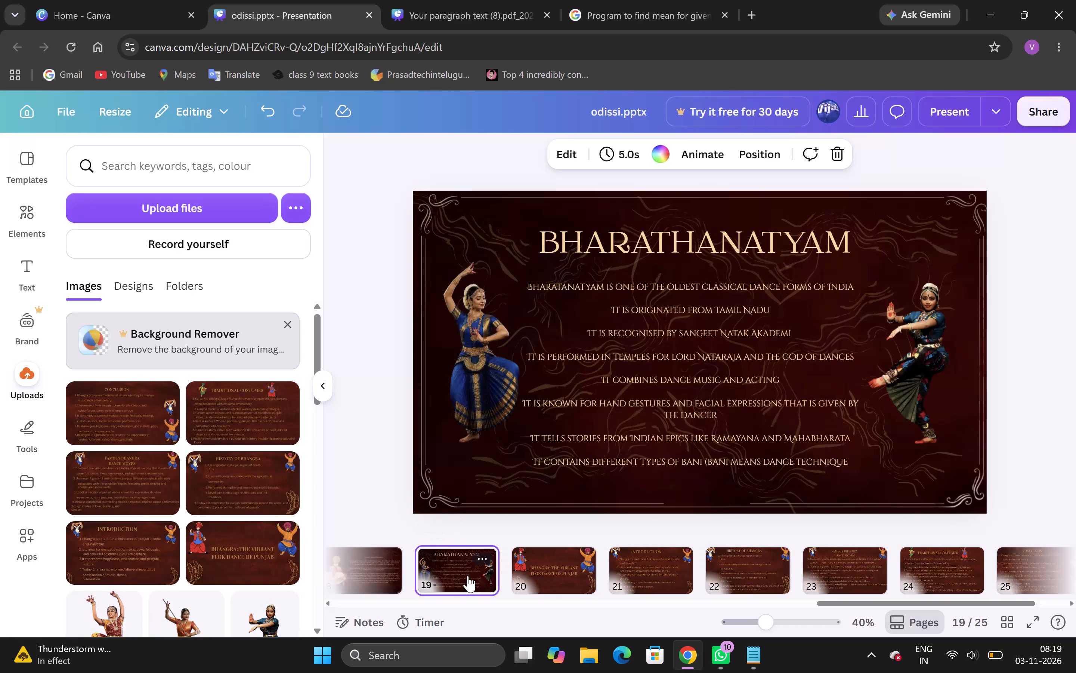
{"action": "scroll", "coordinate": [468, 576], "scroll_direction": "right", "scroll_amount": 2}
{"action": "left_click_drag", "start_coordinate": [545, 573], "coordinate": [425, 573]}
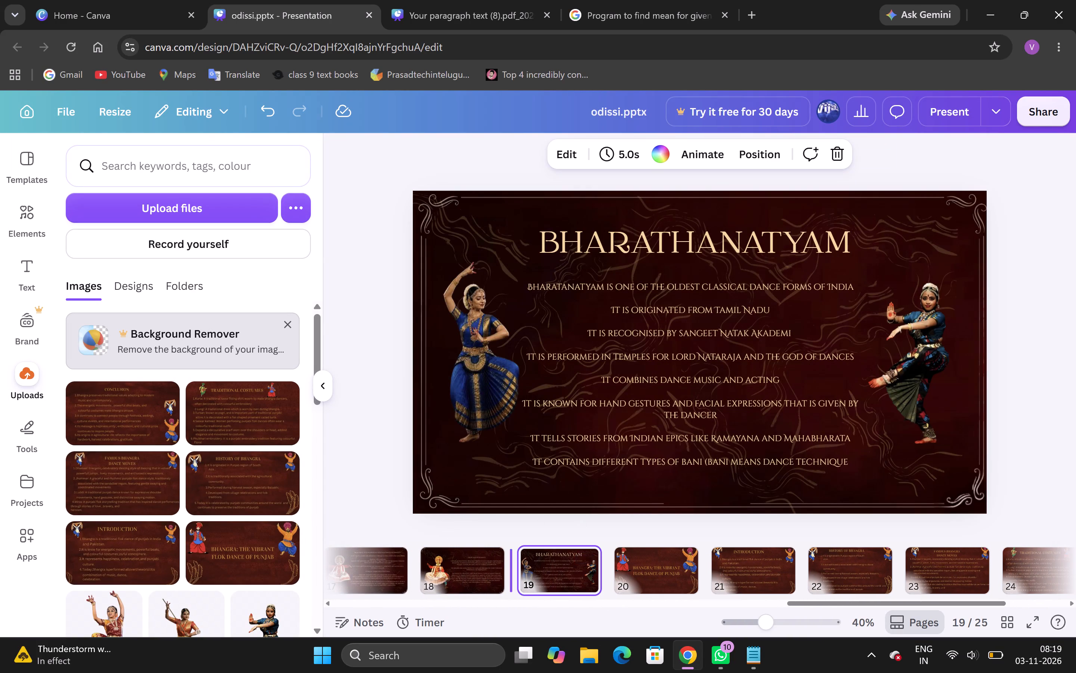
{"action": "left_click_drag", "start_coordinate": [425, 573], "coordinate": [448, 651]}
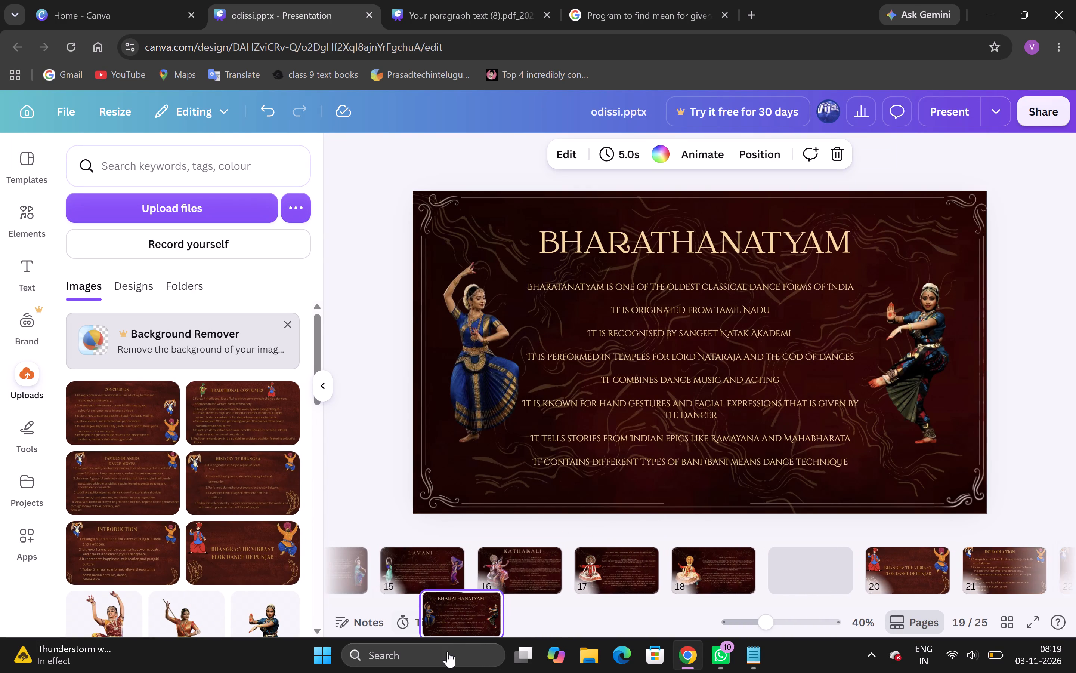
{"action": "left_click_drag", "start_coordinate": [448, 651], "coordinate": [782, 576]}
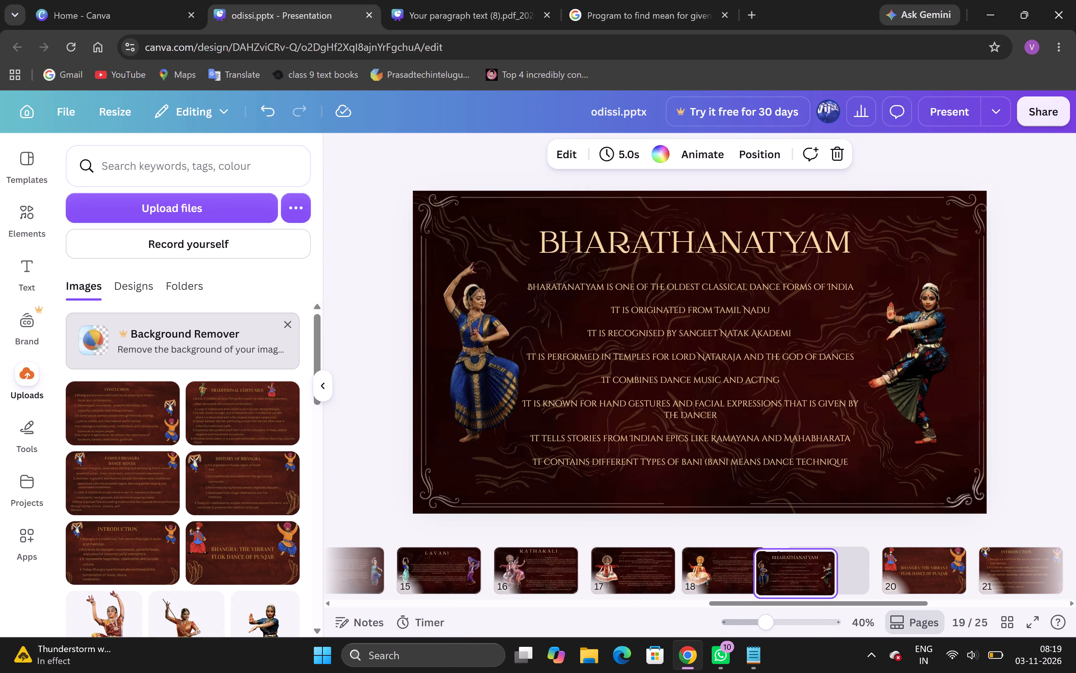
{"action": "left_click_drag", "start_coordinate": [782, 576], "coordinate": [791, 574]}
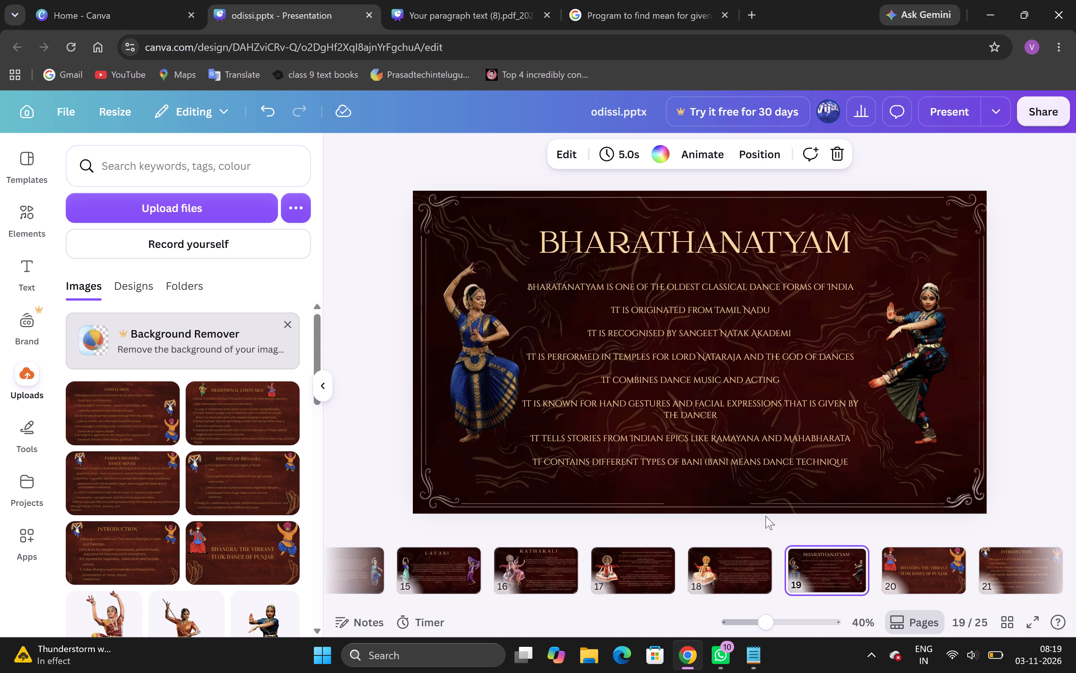
Move the ODISSI title page from position 11 to position 5, directly before the KATHAK introduction page.
{"action": "scroll", "coordinate": [523, 577], "scroll_direction": "right", "scroll_amount": 4}
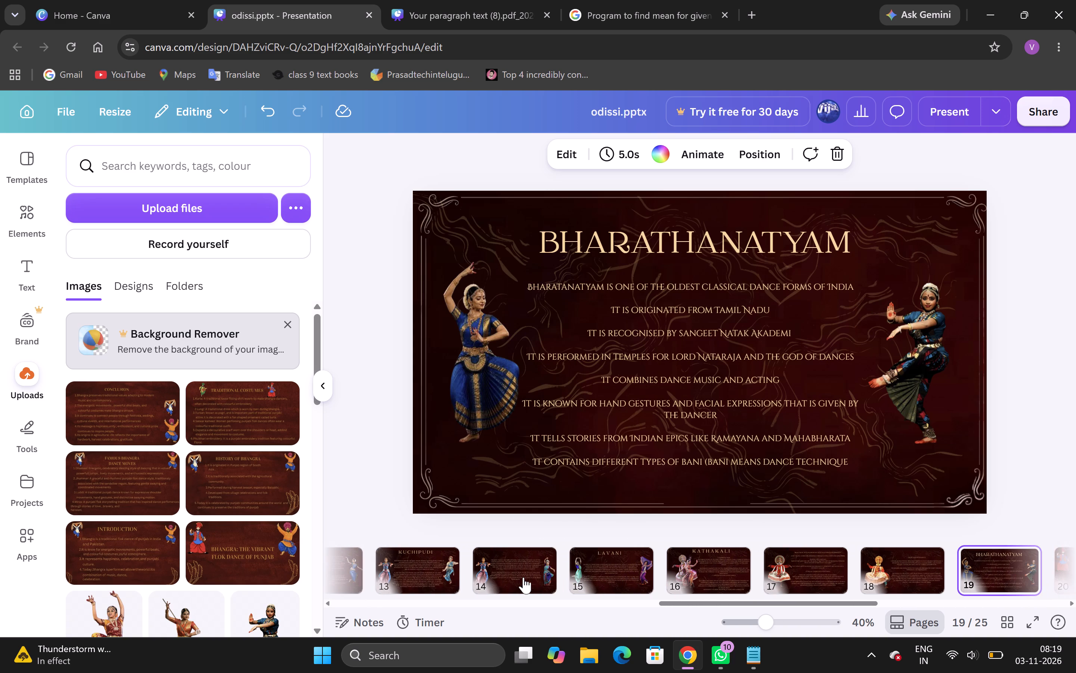
{"action": "scroll", "coordinate": [523, 577], "scroll_direction": "right", "scroll_amount": 1}
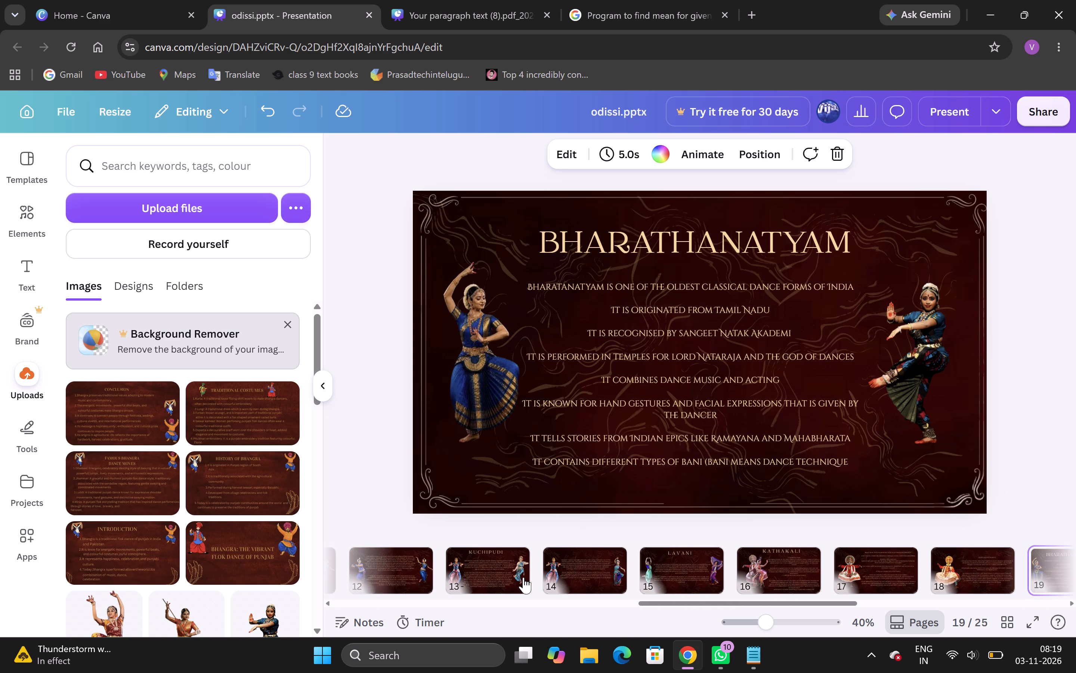
{"action": "left_click", "coordinate": [693, 569]}
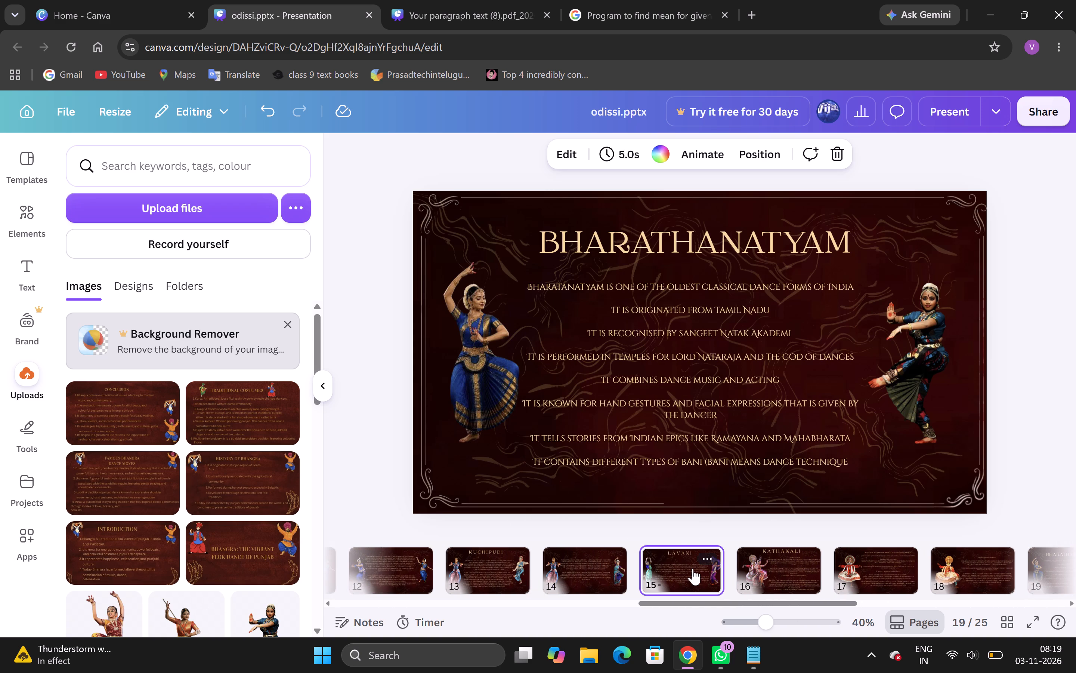
{"action": "left_click", "coordinate": [575, 586]}
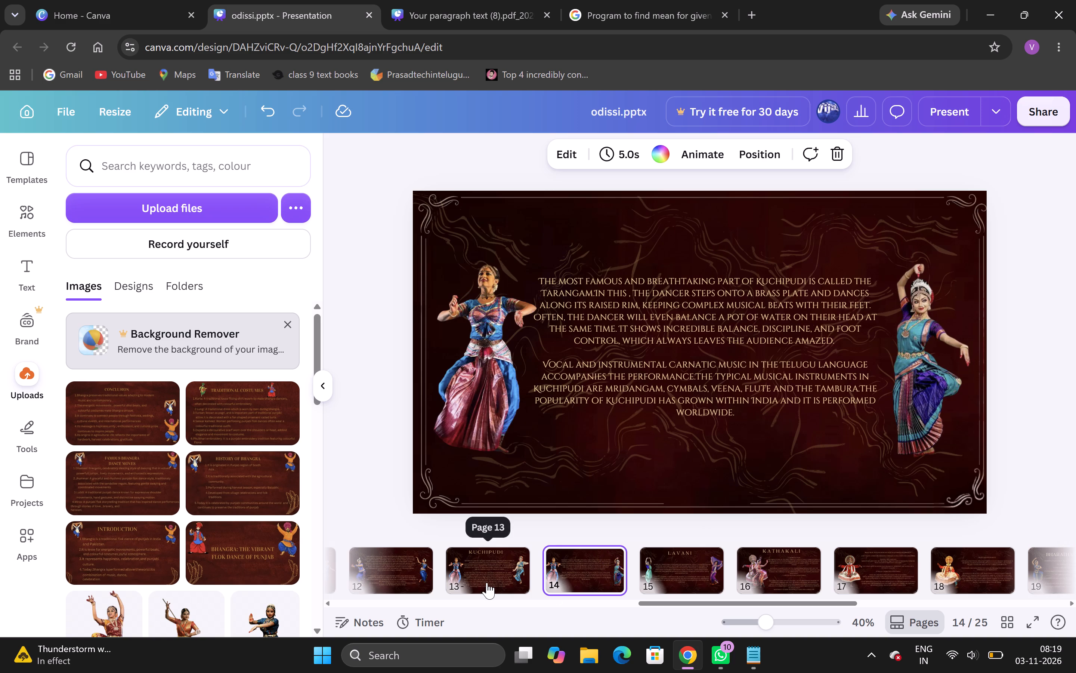
{"action": "left_click", "coordinate": [487, 583]}
{"action": "scroll", "coordinate": [471, 570], "scroll_direction": "right", "scroll_amount": 1}
{"action": "left_click", "coordinate": [471, 570]}
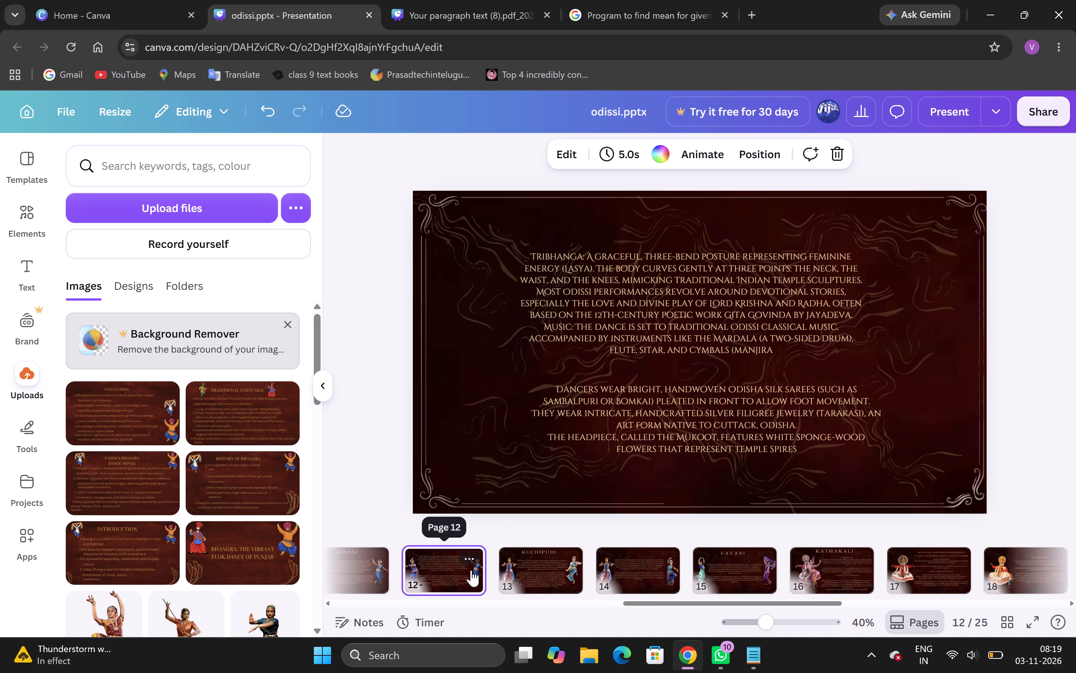
{"action": "scroll", "coordinate": [397, 562], "scroll_direction": "right", "scroll_amount": 1}
{"action": "left_click", "coordinate": [397, 562]}
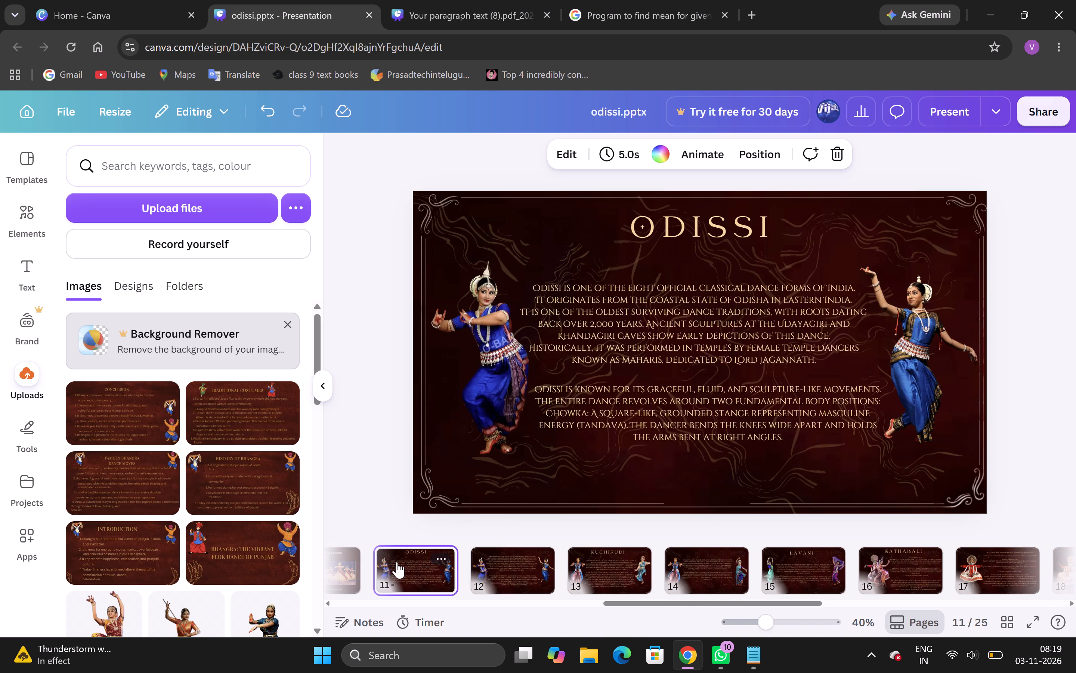
{"action": "left_click_drag", "start_coordinate": [409, 574], "coordinate": [361, 574]}
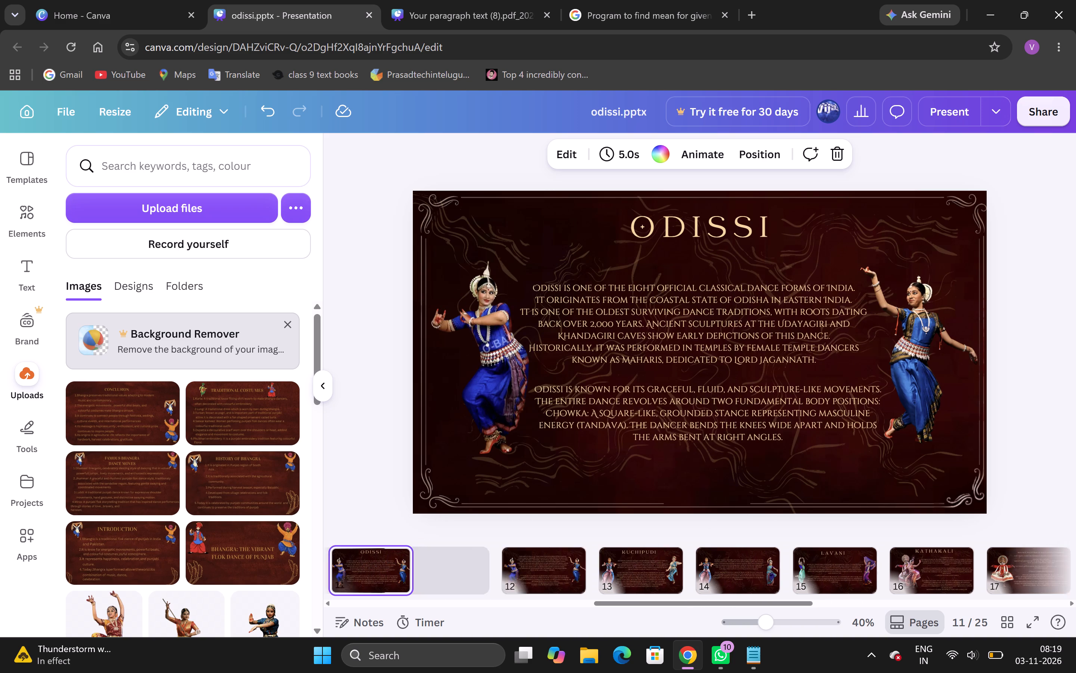
{"action": "left_click_drag", "start_coordinate": [361, 574], "coordinate": [485, 596]}
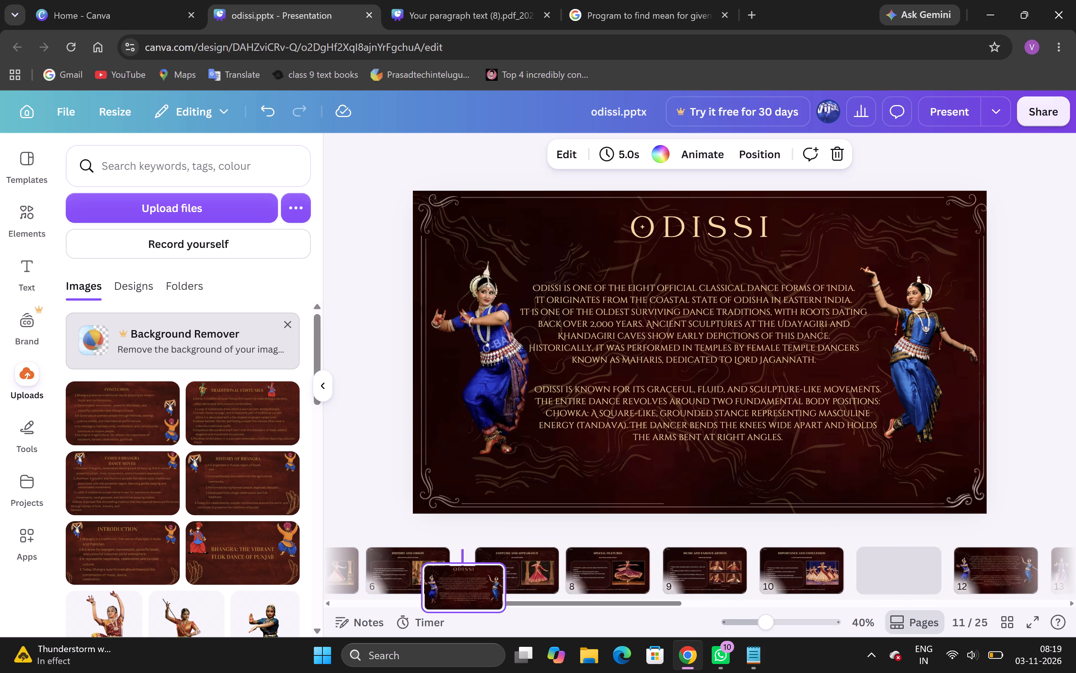
{"action": "left_click_drag", "start_coordinate": [485, 596], "coordinate": [445, 592]}
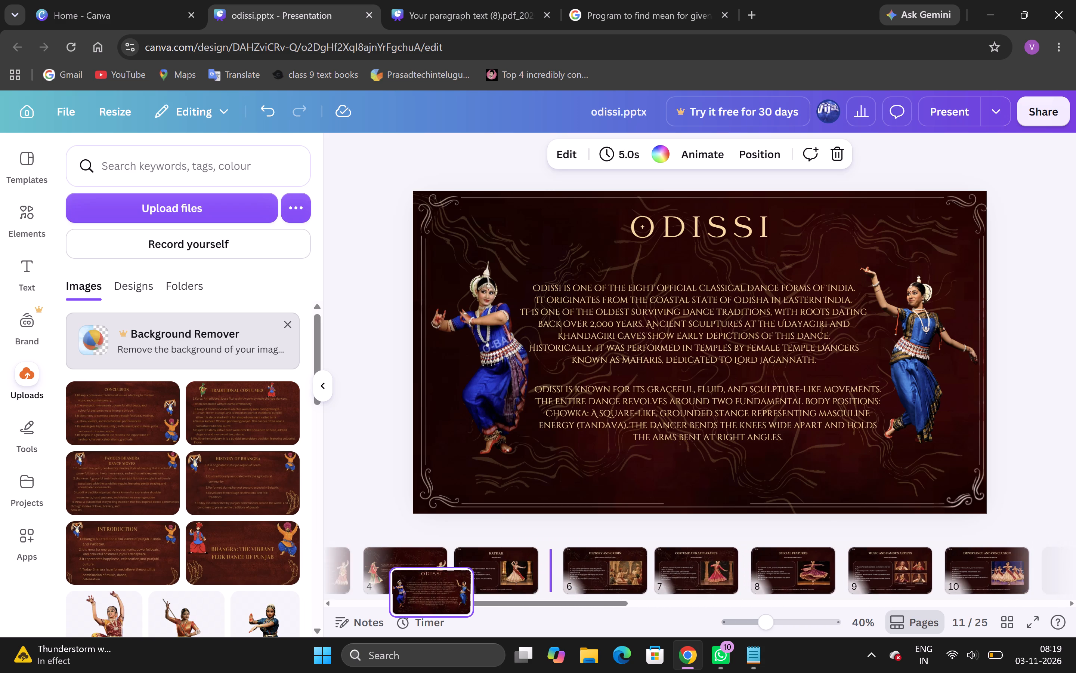
{"action": "left_click_drag", "start_coordinate": [445, 592], "coordinate": [466, 578]}
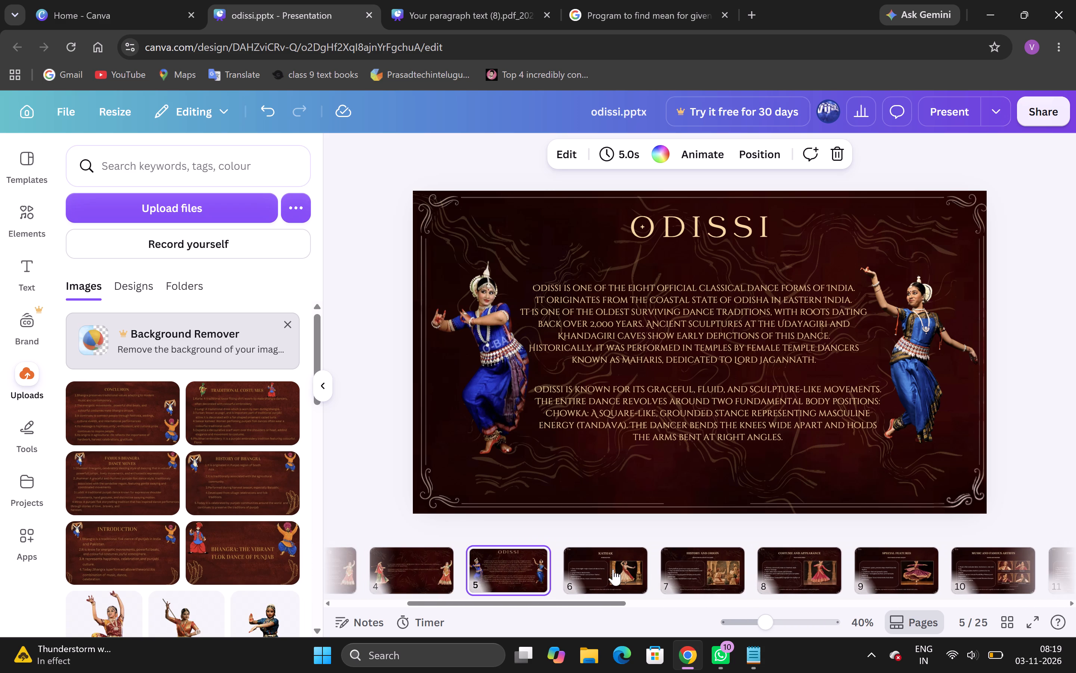
Move the second Odissi page, with the Tribhanga text, from position 12 to position 6, directly after the ODISSI page.
{"action": "left_click", "coordinate": [583, 581]}
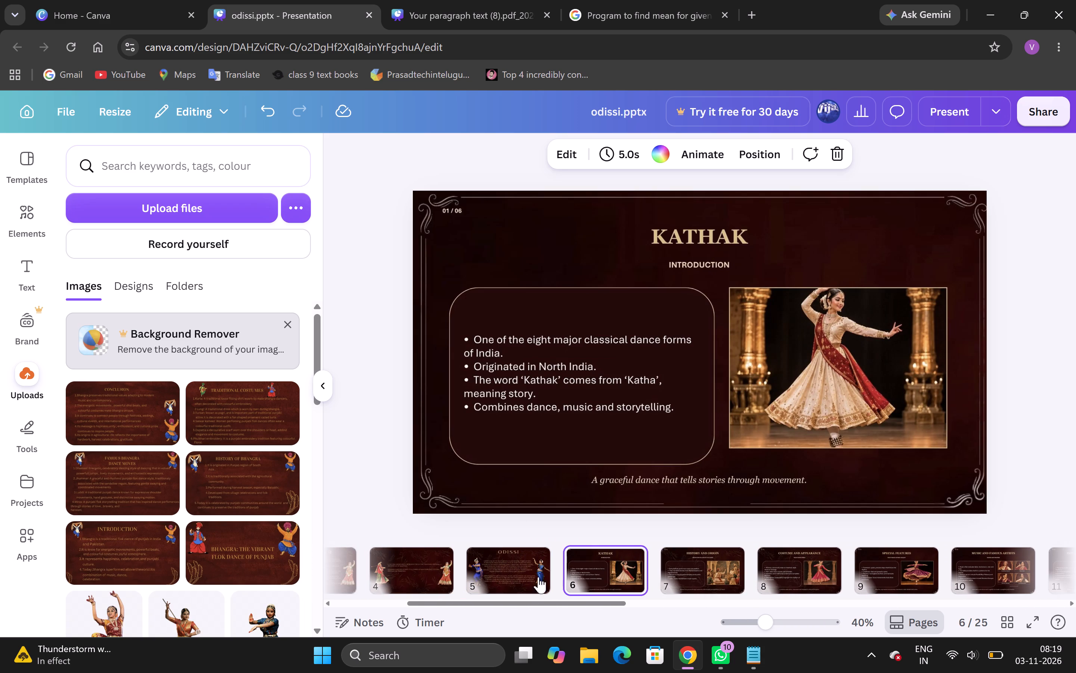
{"action": "left_click", "coordinate": [497, 572]}
{"action": "scroll", "coordinate": [601, 576], "scroll_direction": "left", "scroll_amount": 1}
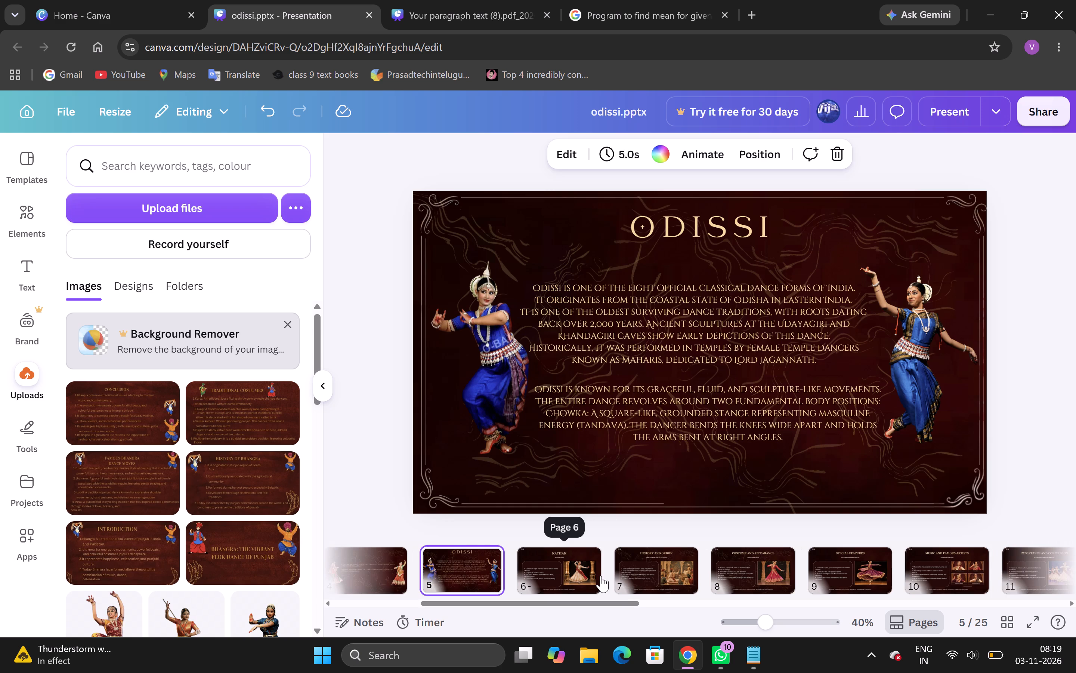
{"action": "scroll", "coordinate": [601, 576], "scroll_direction": "left", "scroll_amount": 3}
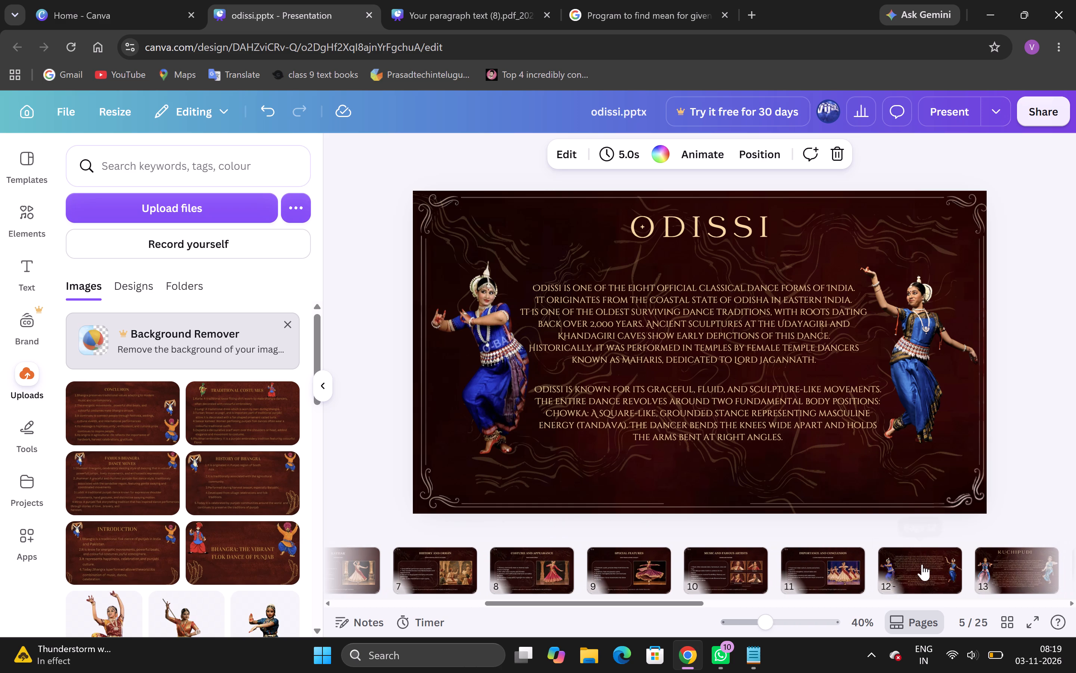
{"action": "left_click", "coordinate": [922, 565]}
{"action": "left_click_drag", "start_coordinate": [922, 565], "coordinate": [463, 583]}
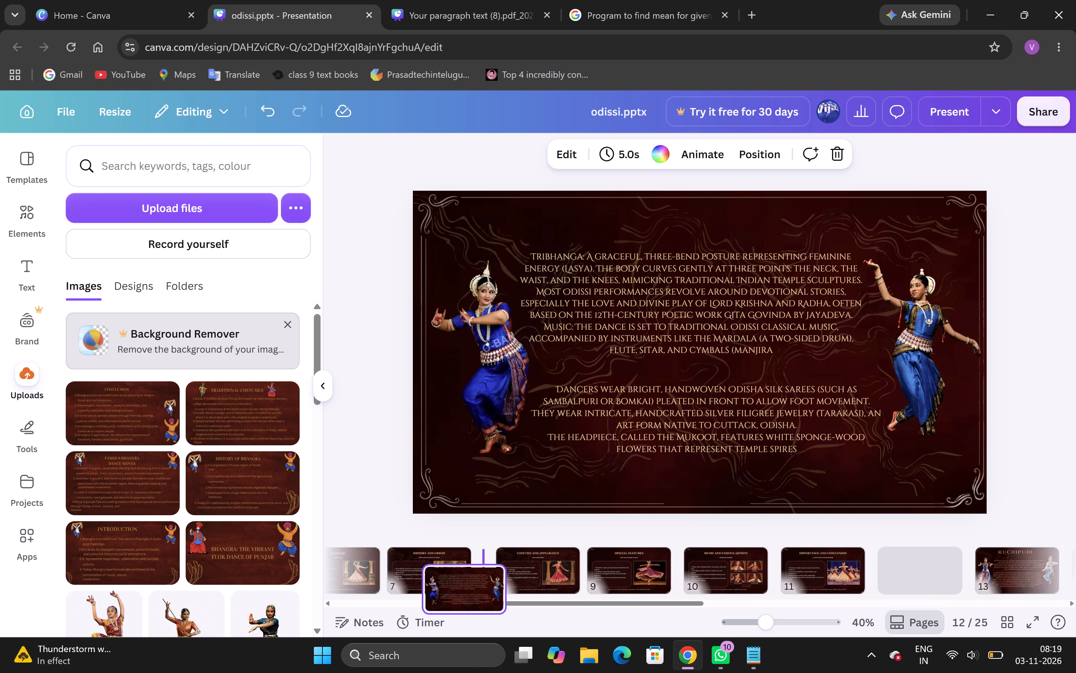
{"action": "left_click_drag", "start_coordinate": [463, 583], "coordinate": [650, 569]}
Download all pages of the odissi.pptx presentation as a PPTX file.
{"action": "scroll", "coordinate": [788, 569], "scroll_direction": "left", "scroll_amount": 6}
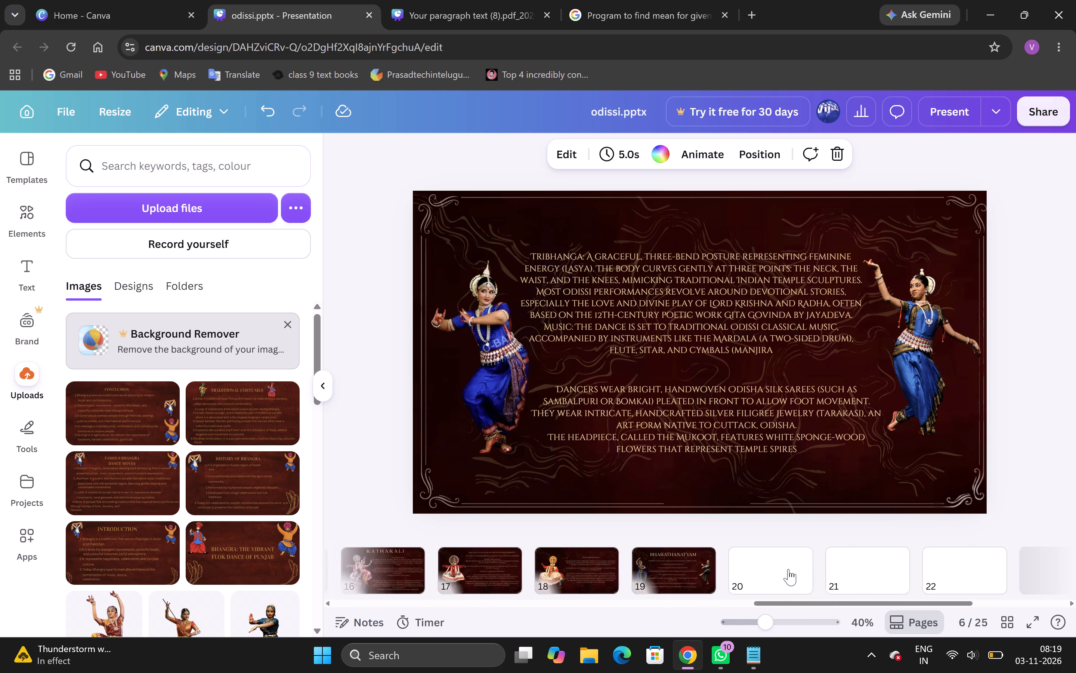
{"action": "scroll", "coordinate": [788, 569], "scroll_direction": "left", "scroll_amount": 5}
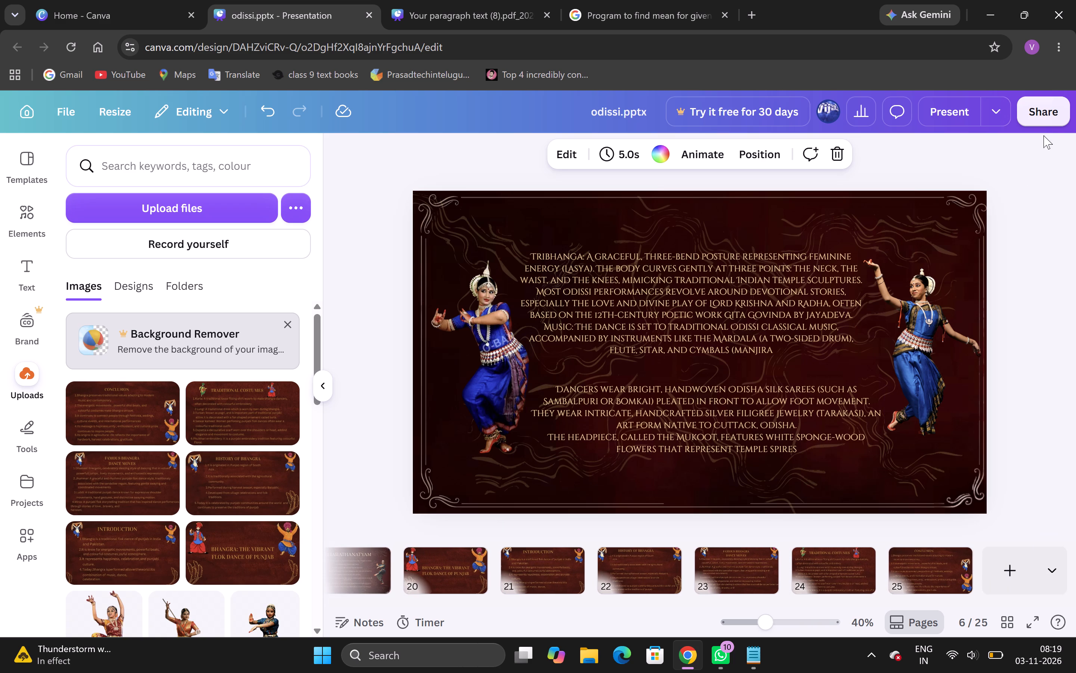
{"action": "left_click", "coordinate": [1029, 120]}
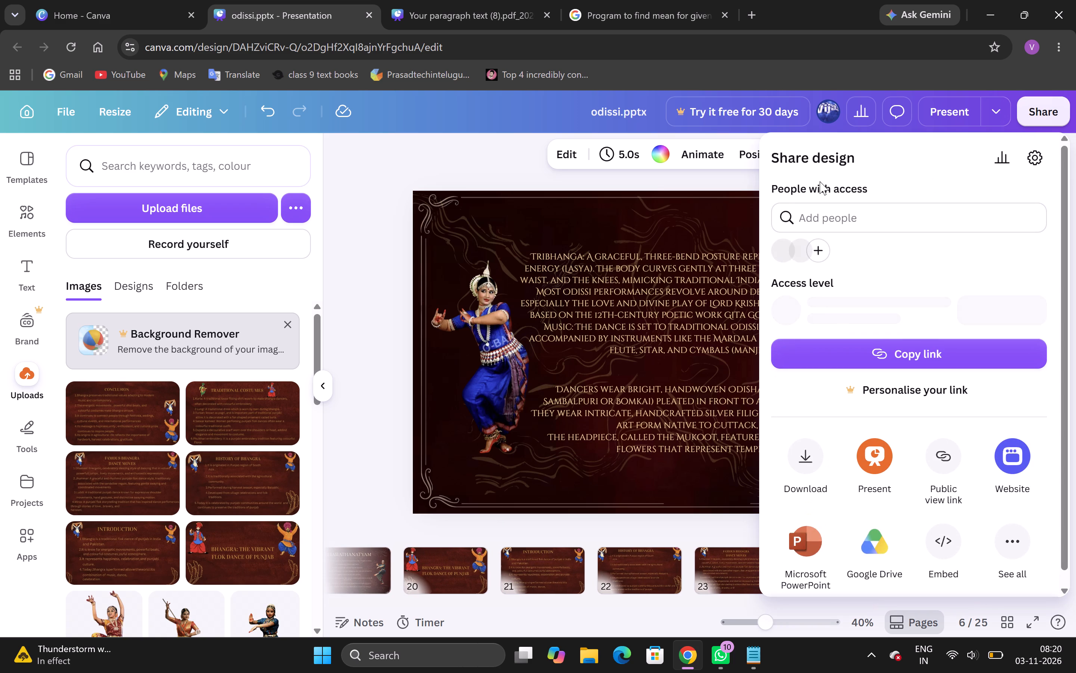
{"action": "left_click", "coordinate": [791, 463]}
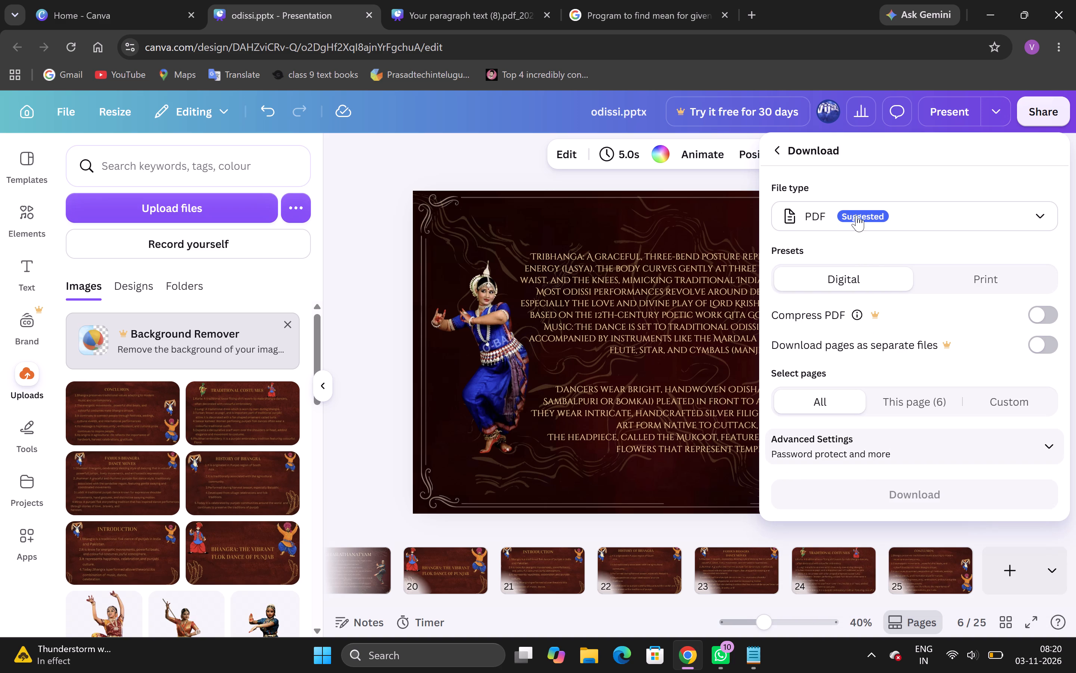
{"action": "left_click", "coordinate": [856, 215]}
{"action": "left_click", "coordinate": [848, 307]}
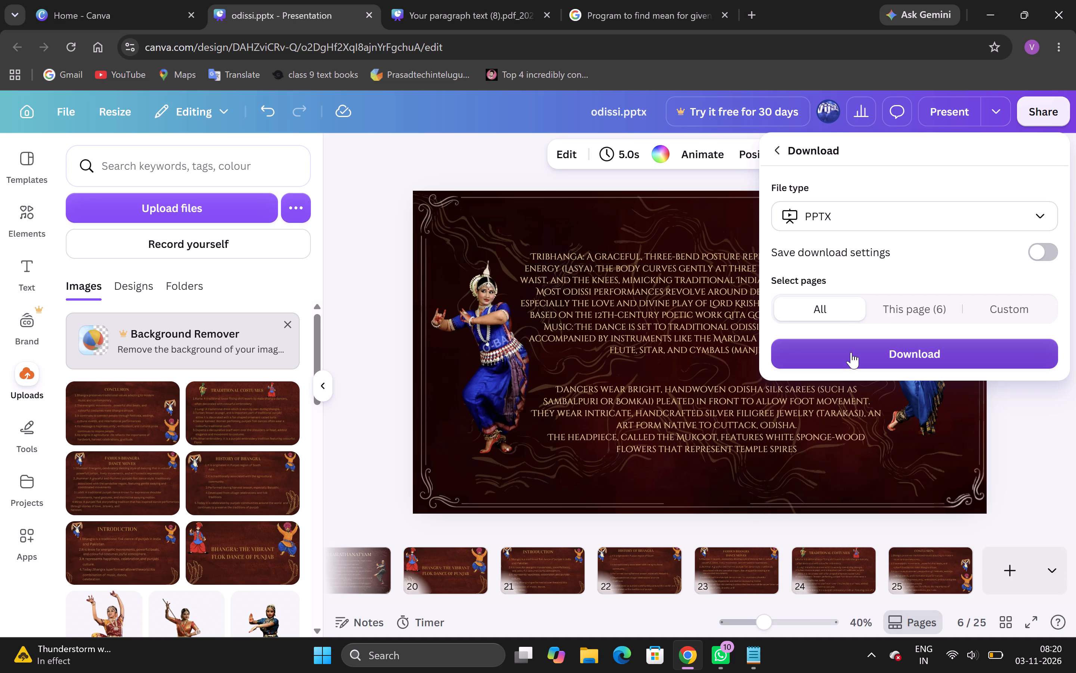
{"action": "left_click", "coordinate": [851, 352]}
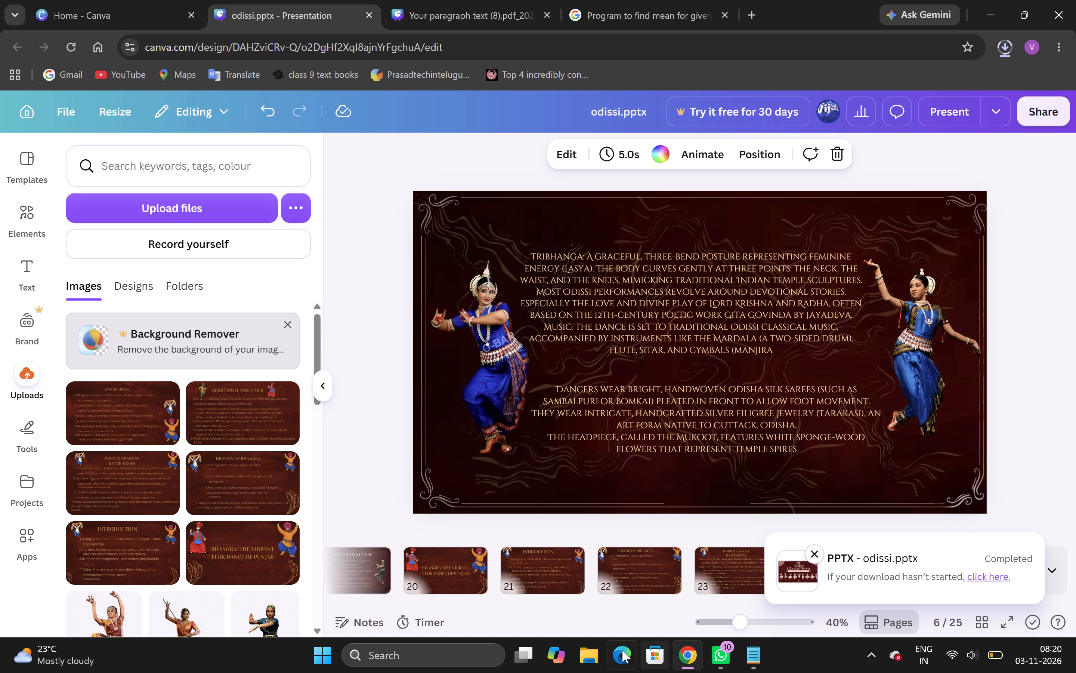
Open the Downloads folder in File Explorer.
{"action": "left_click", "coordinate": [596, 652]}
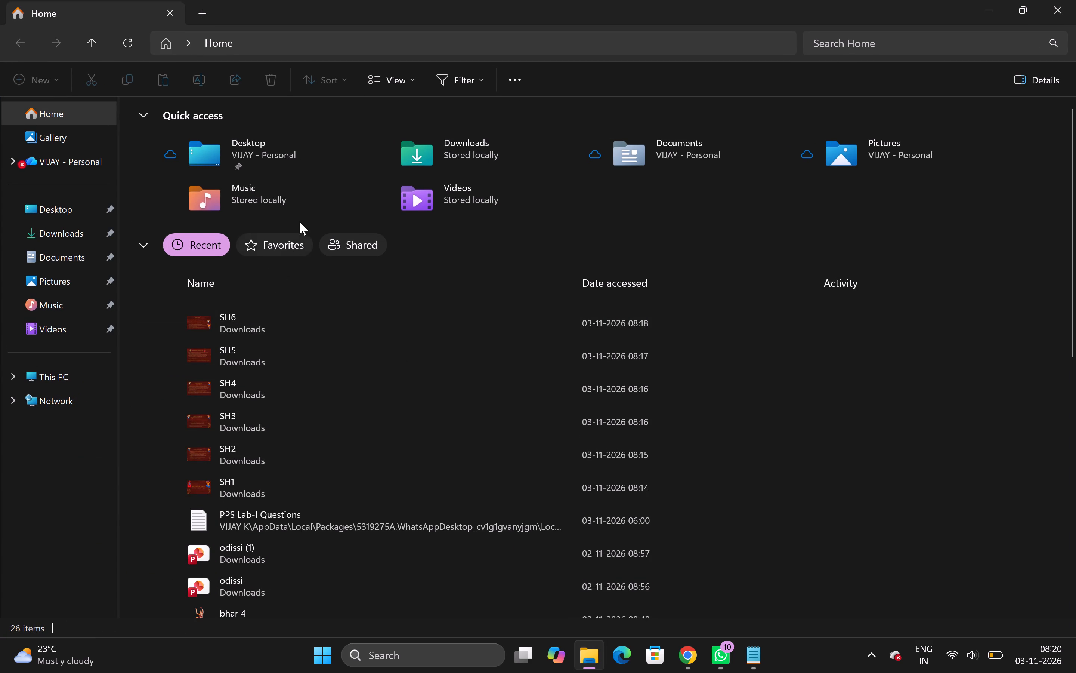
{"action": "double_click", "coordinate": [433, 160]}
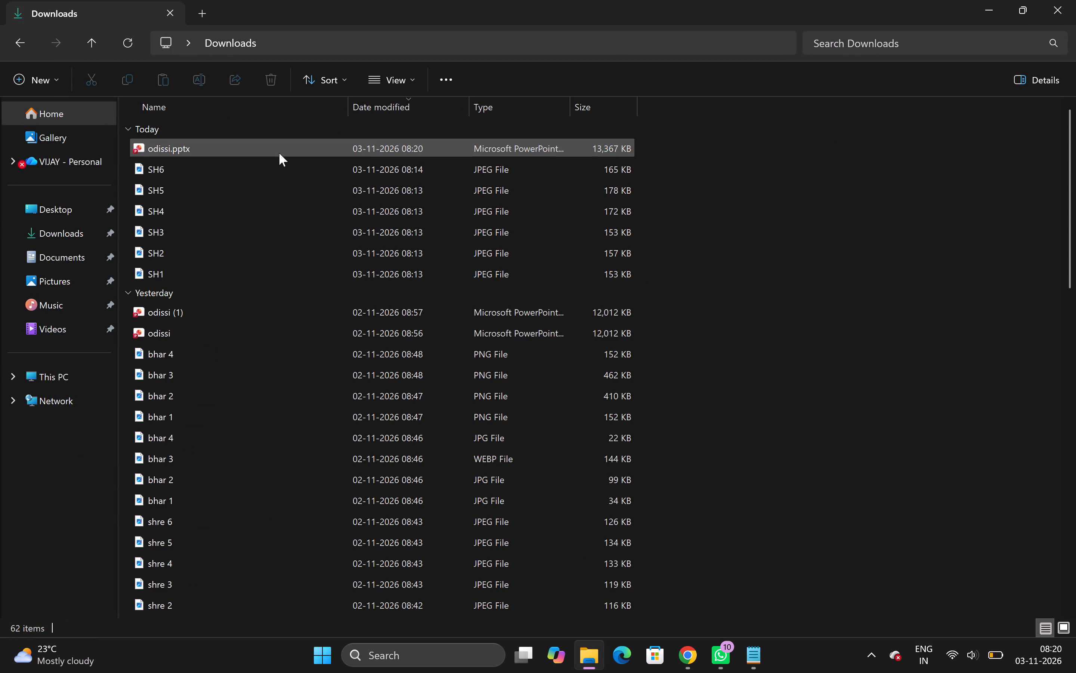
Rename the newly downloaded odissi.pptx file in Downloads as GROUP 4.pptx.
{"action": "right_click", "coordinate": [279, 153]}
{"action": "left_click", "coordinate": [257, 150]}
{"action": "right_click", "coordinate": [257, 150]}
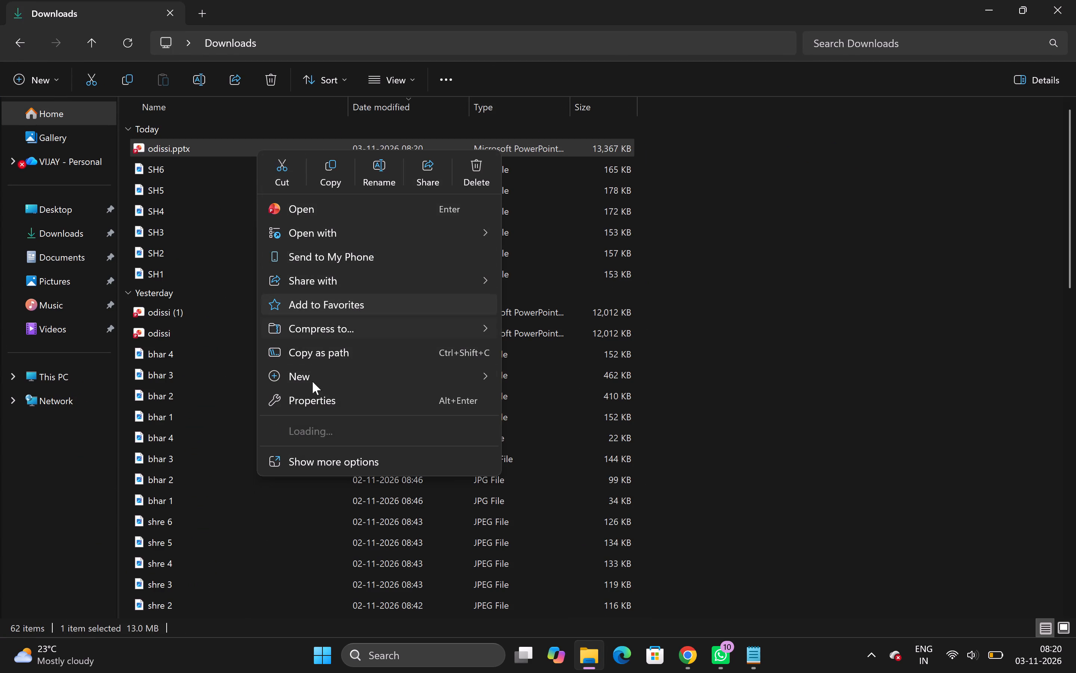
{"action": "left_click", "coordinate": [383, 182]}
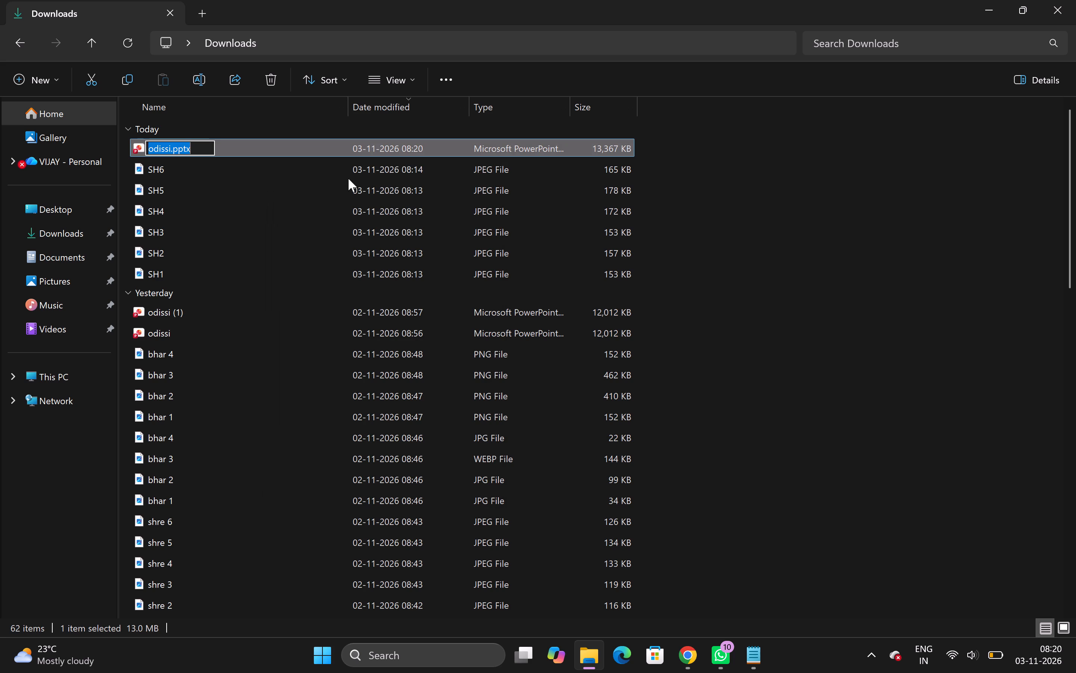
{"action": "left_click", "coordinate": [167, 139]}
{"action": "left_click", "coordinate": [168, 148]}
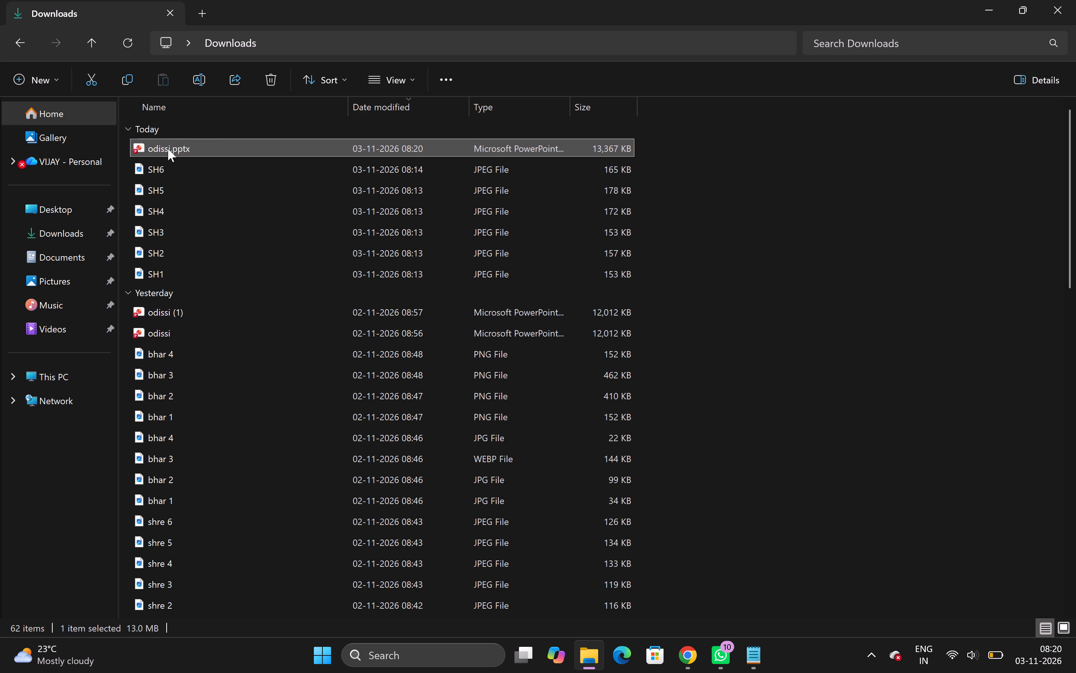
{"action": "double_click", "coordinate": [168, 148]}
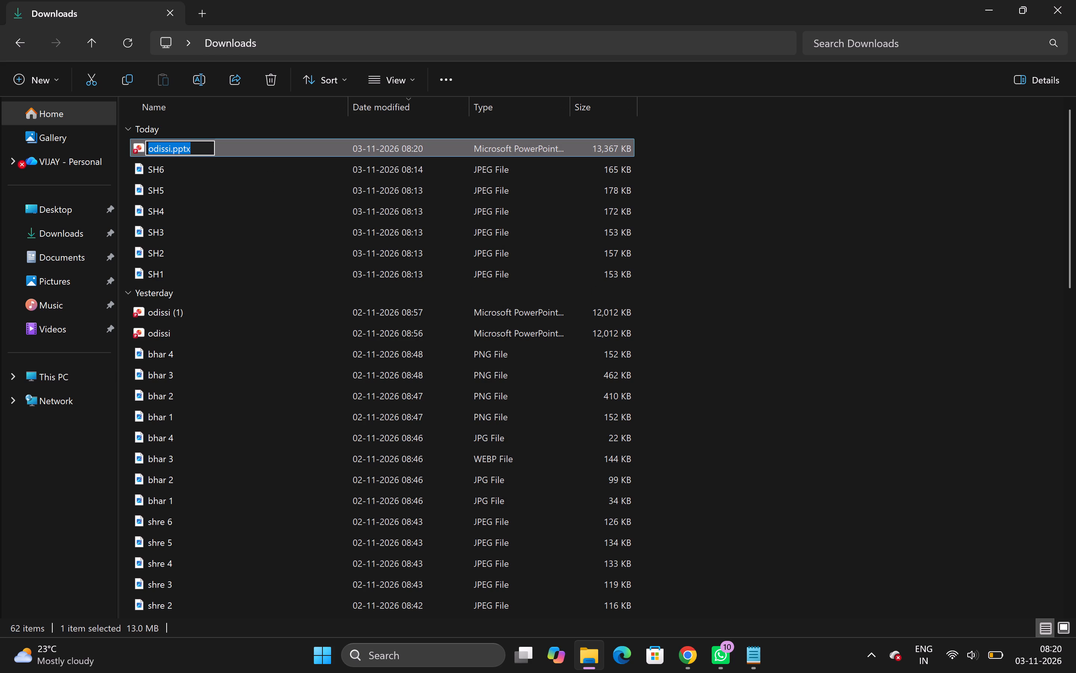
{"action": "left_click", "coordinate": [168, 148]}
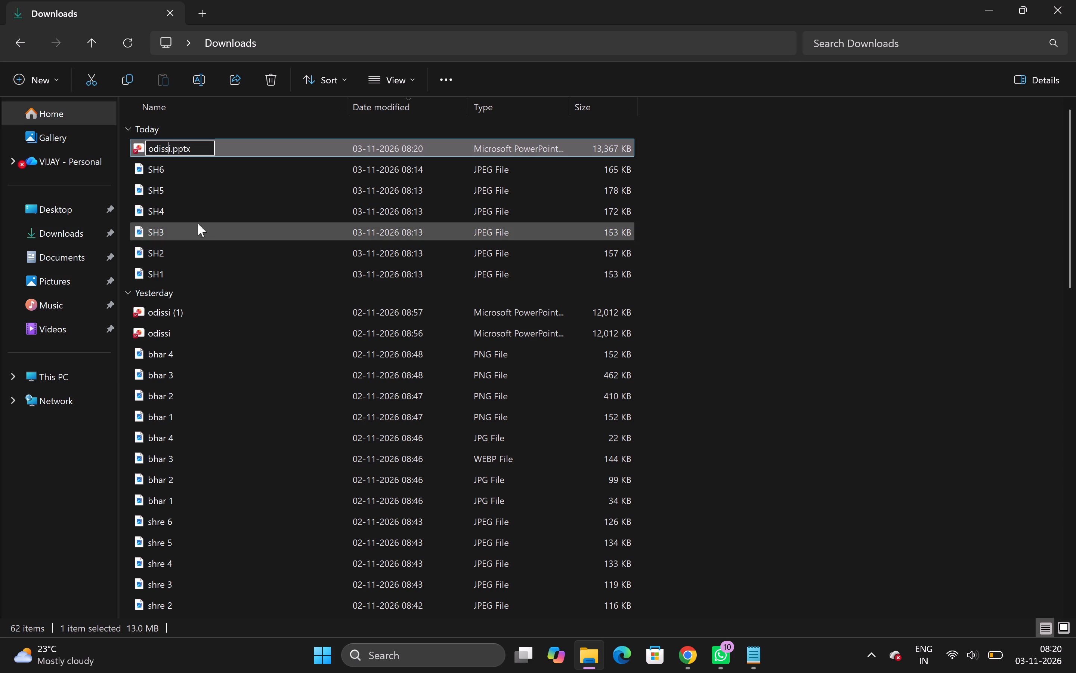
{"action": "key", "text": "Right"}
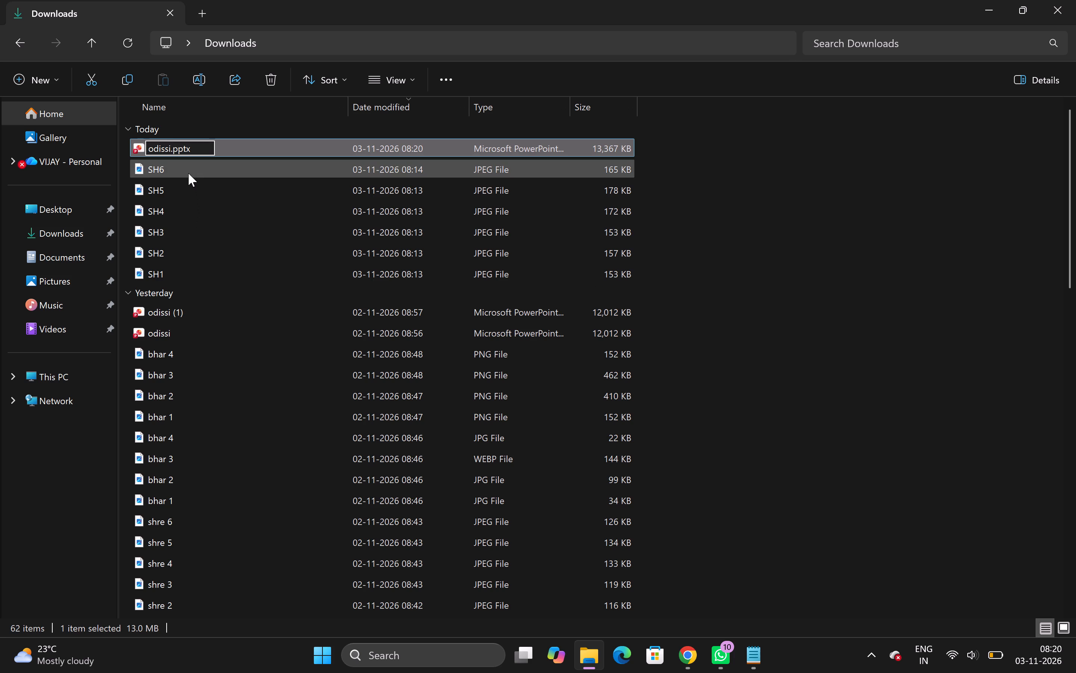
{"action": "key", "text": "BackSpace"}
{"action": "key", "text": "BackSpace"}
{"action": "key", "text": "BackSpace"}
{"action": "key", "text": "BackSpace"}
{"action": "key", "text": "BackSpace"}
{"action": "key", "text": "BackSpace"}
{"action": "key", "text": "BackSpace"}
{"action": "key", "text": "BackSpace"}
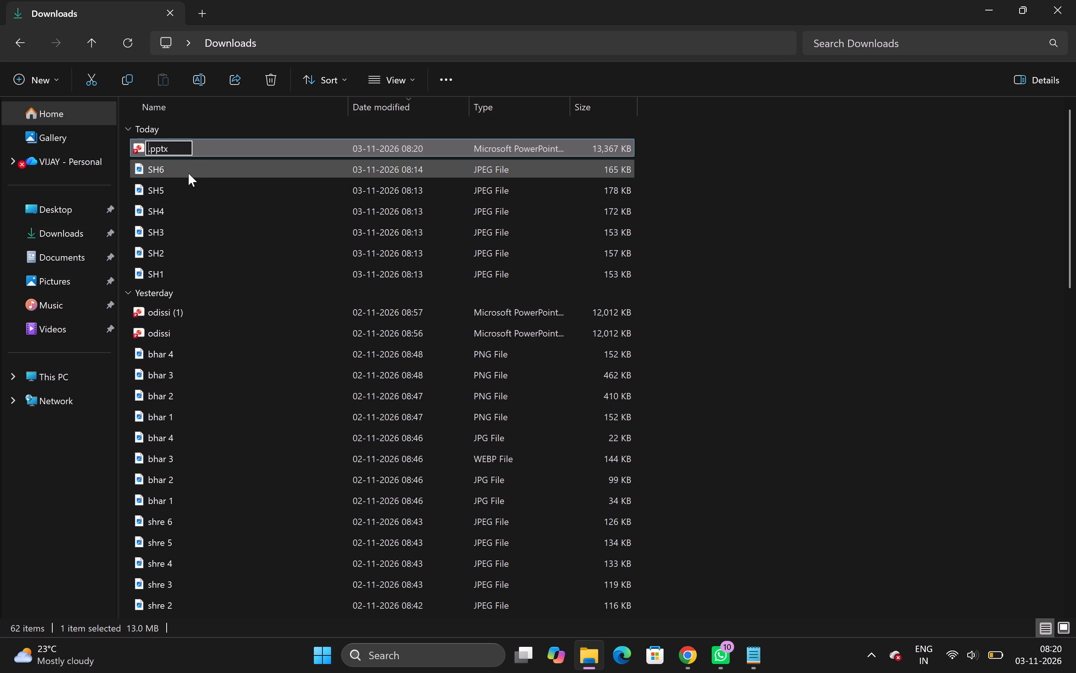
{"action": "type", "text": "FINAL"}
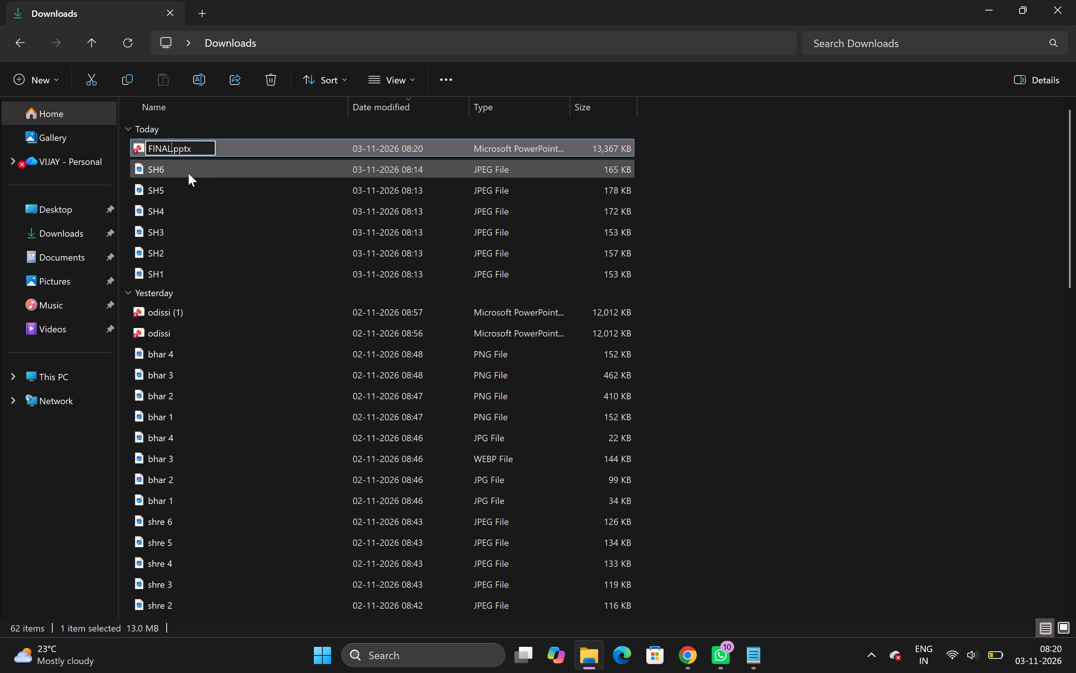
{"action": "key", "text": "BackSpace"}
{"action": "key", "text": "BackSpace"}
{"action": "key", "text": "BackSpace"}
{"action": "key", "text": "BackSpace"}
{"action": "key", "text": "BackSpace"}
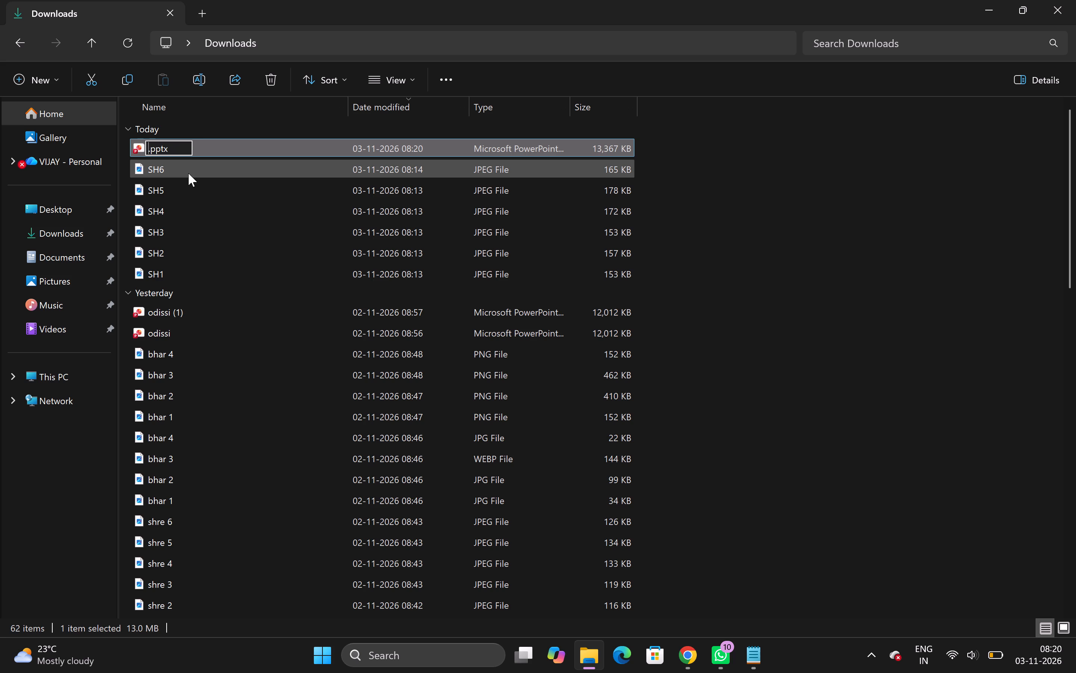
{"action": "type", "text": "GROUP"}
{"action": "key", "text": "space"}
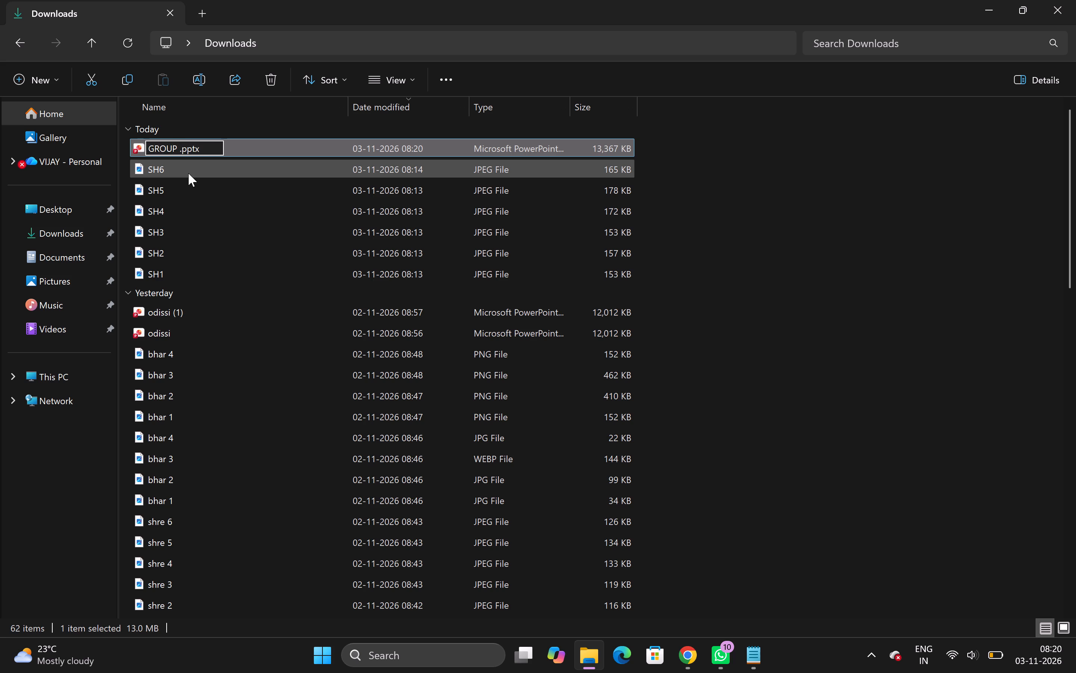
{"action": "key", "text": "4"}
{"action": "key", "text": "Return"}
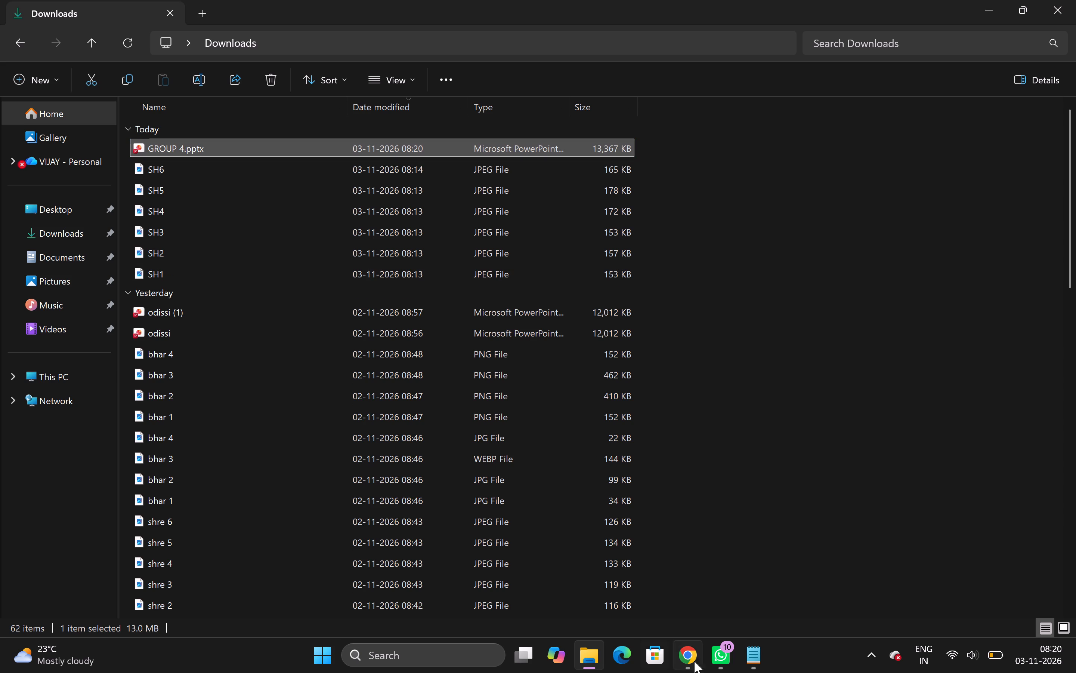
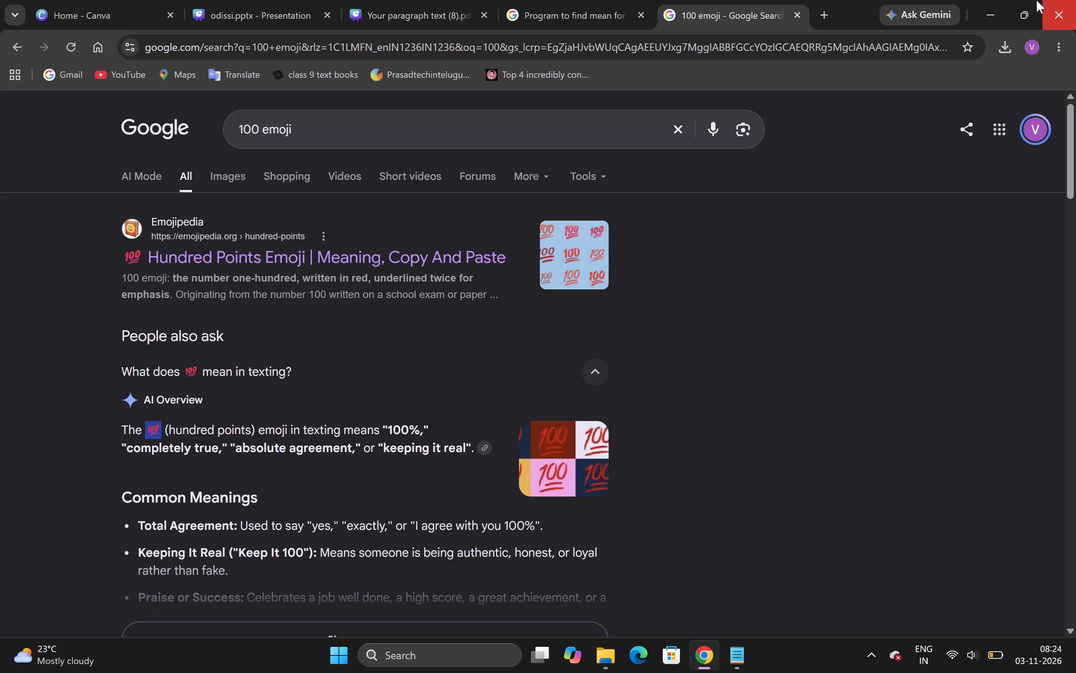
Close the Chrome window and the File Explorer window showing the Downloads folder.
{"action": "left_click", "coordinate": [1059, 0]}
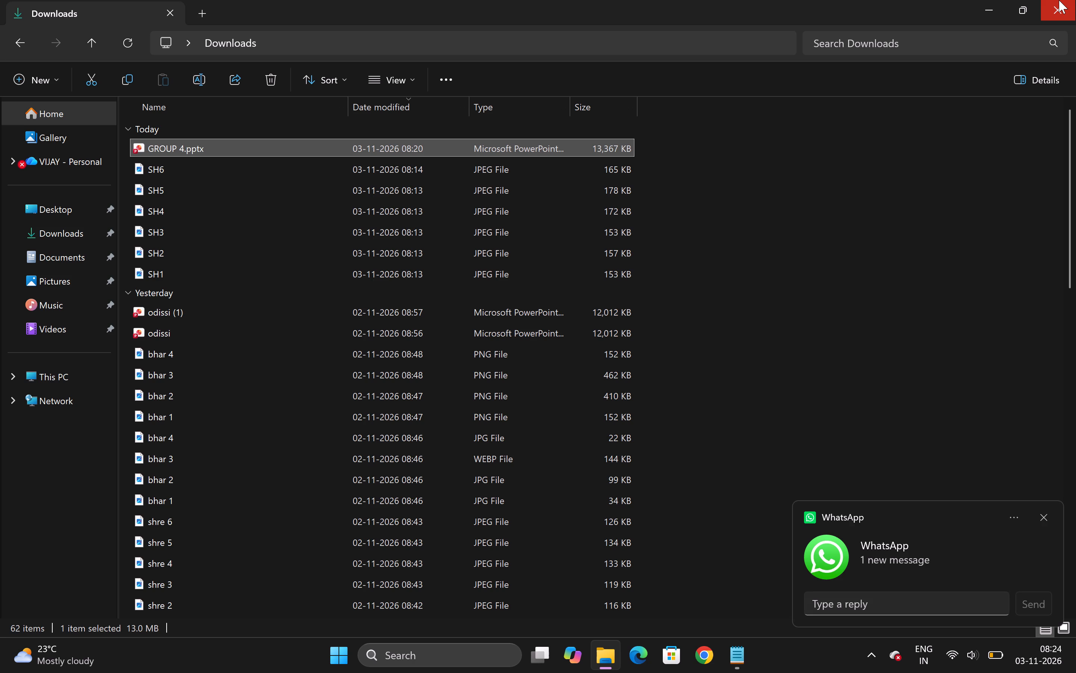
{"action": "left_click", "coordinate": [1066, 16]}
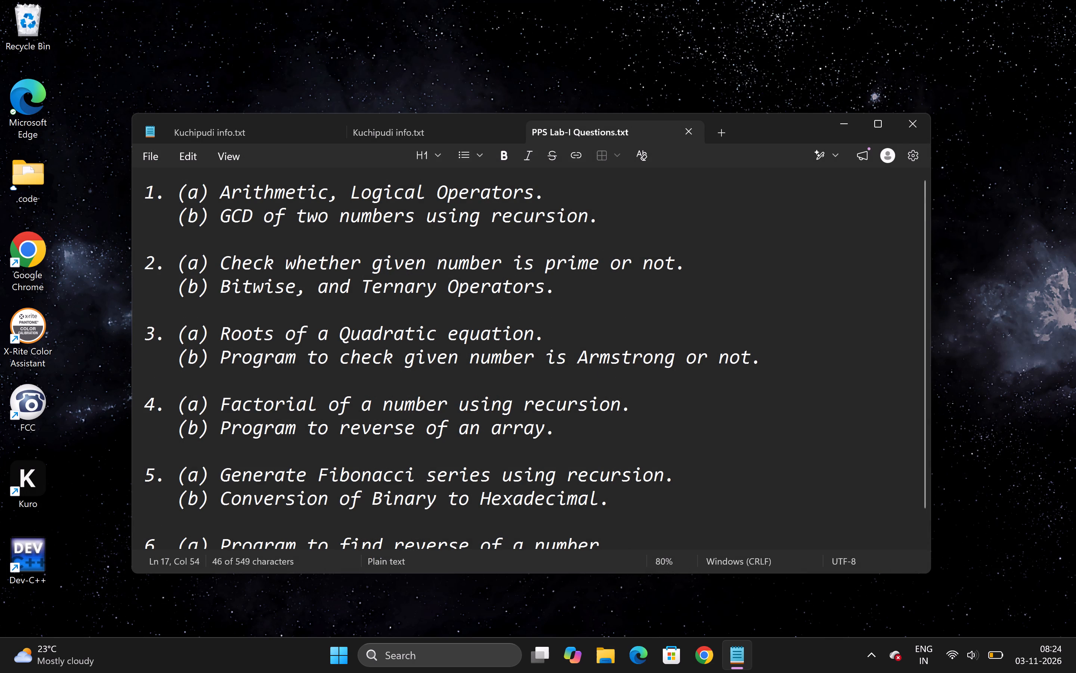
Switch to Google Chrome by opening a new browser window.
{"action": "left_click", "coordinate": [705, 661]}
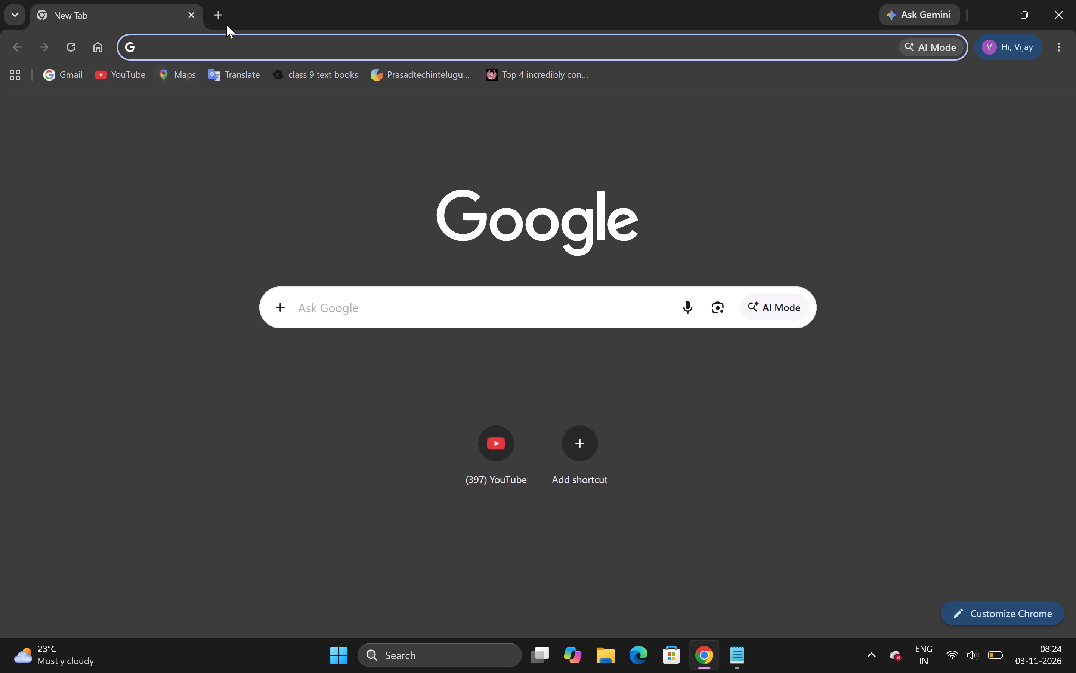
Search Google for canva, go to the Canva India site and open the odissi.pptx presentation from the recent designs.
{"action": "left_click", "coordinate": [228, 46]}
{"action": "type", "text": "canva"}
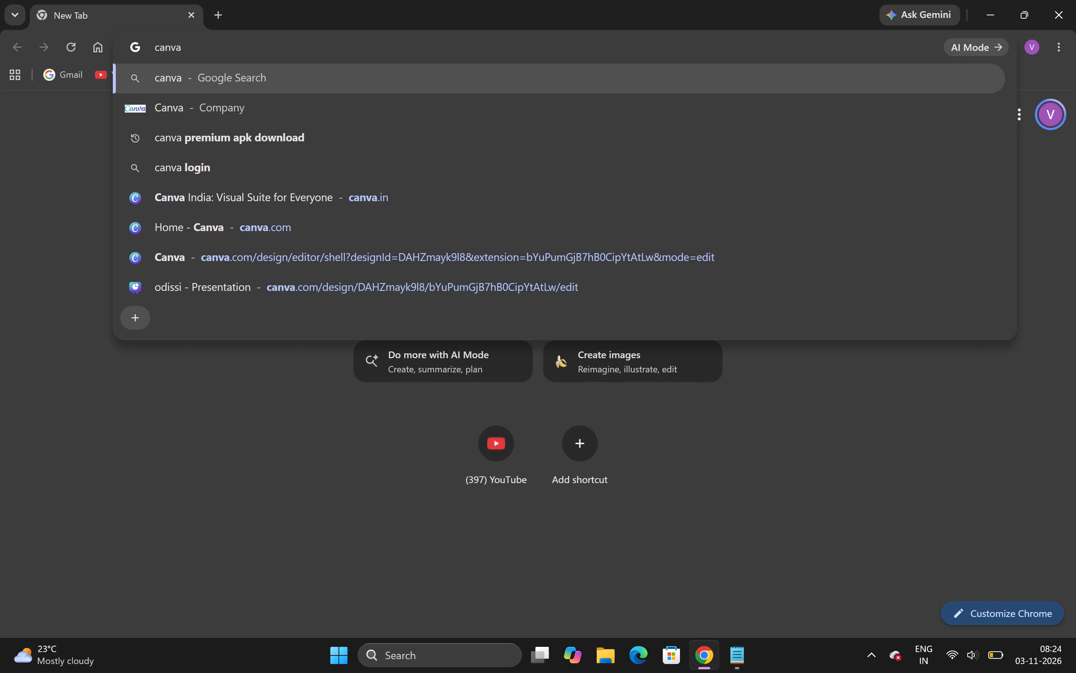
{"action": "key", "text": "Return"}
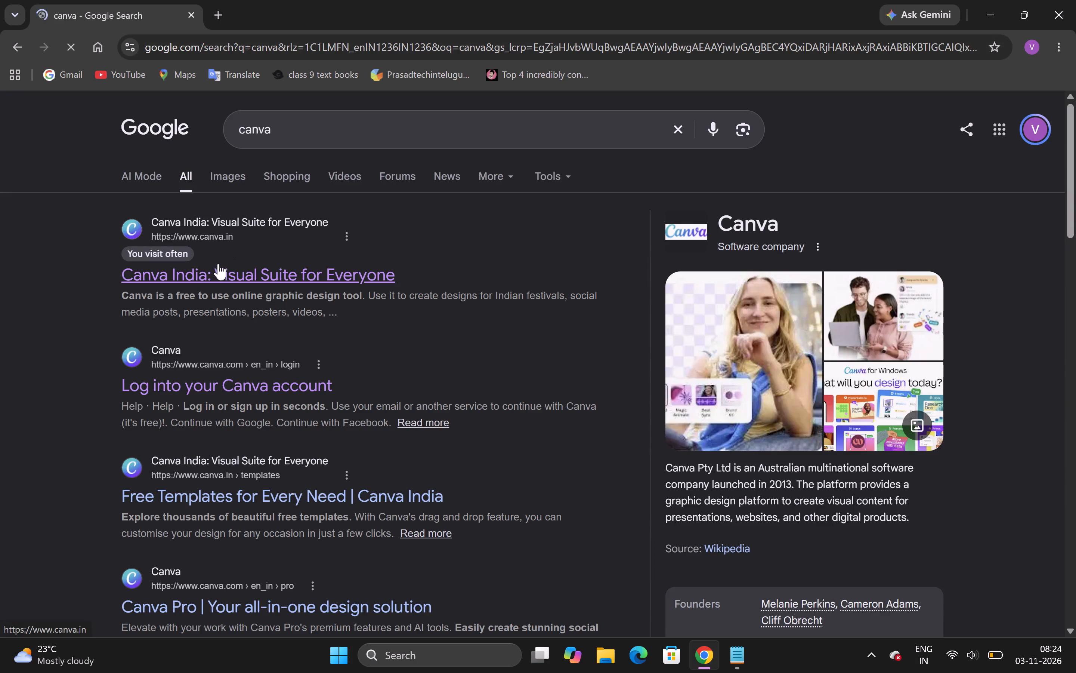
{"action": "left_click", "coordinate": [217, 272]}
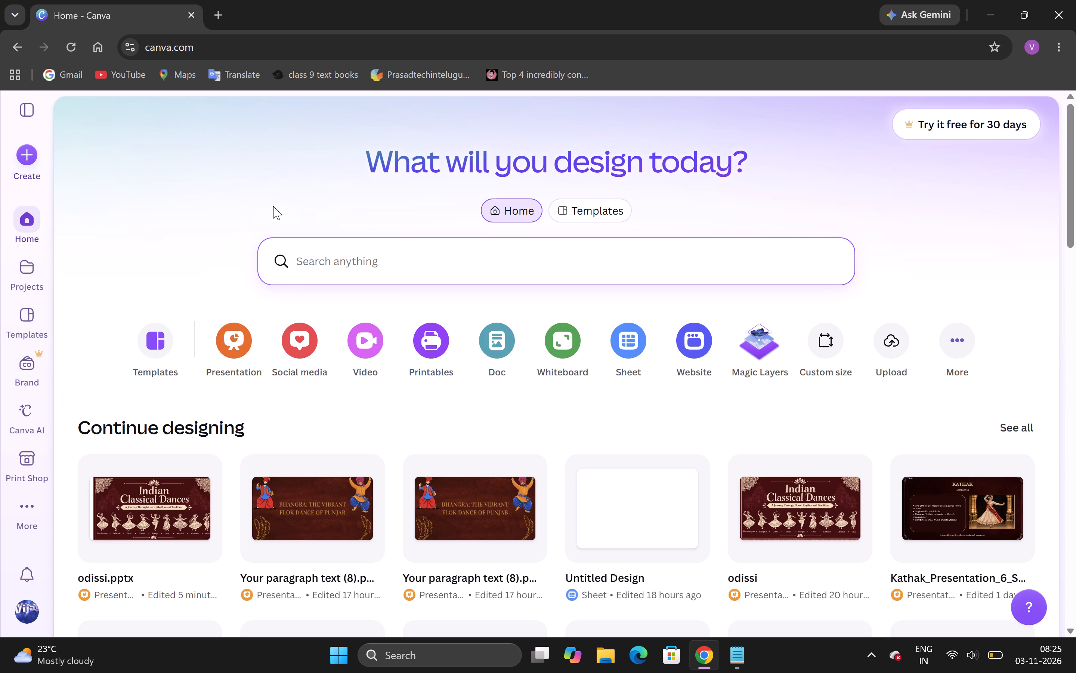
{"action": "double_click", "coordinate": [168, 518]}
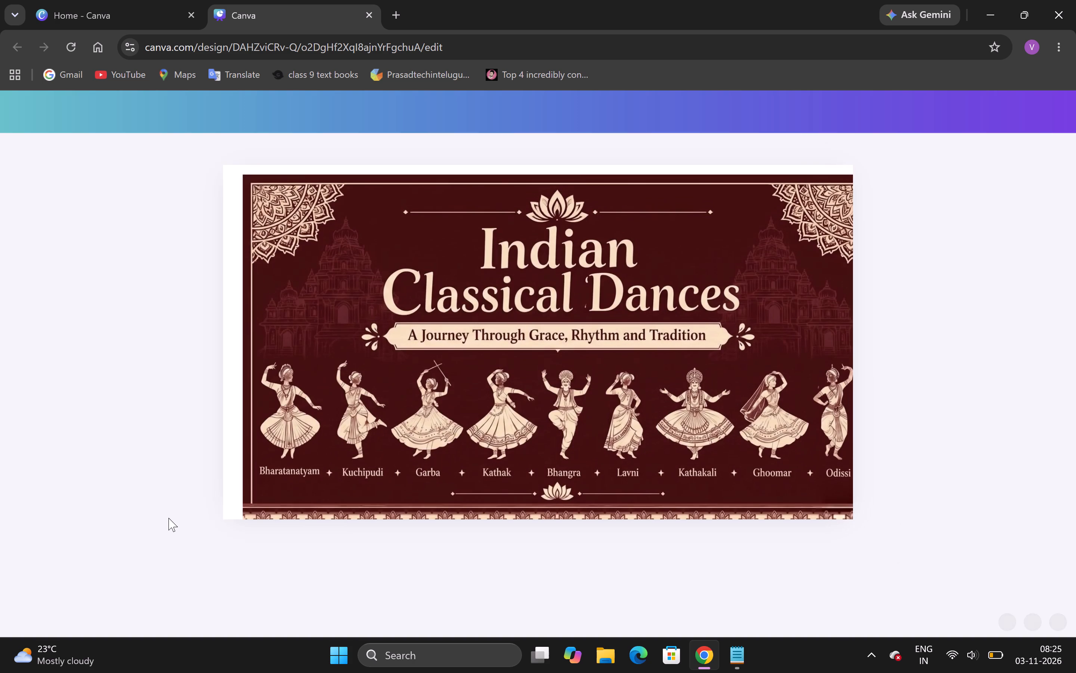
Review the odissi.pptx pages one by one, from the Garba page through to the Traditional Costumes page, checking their order and content.
{"action": "key", "text": "Right"}
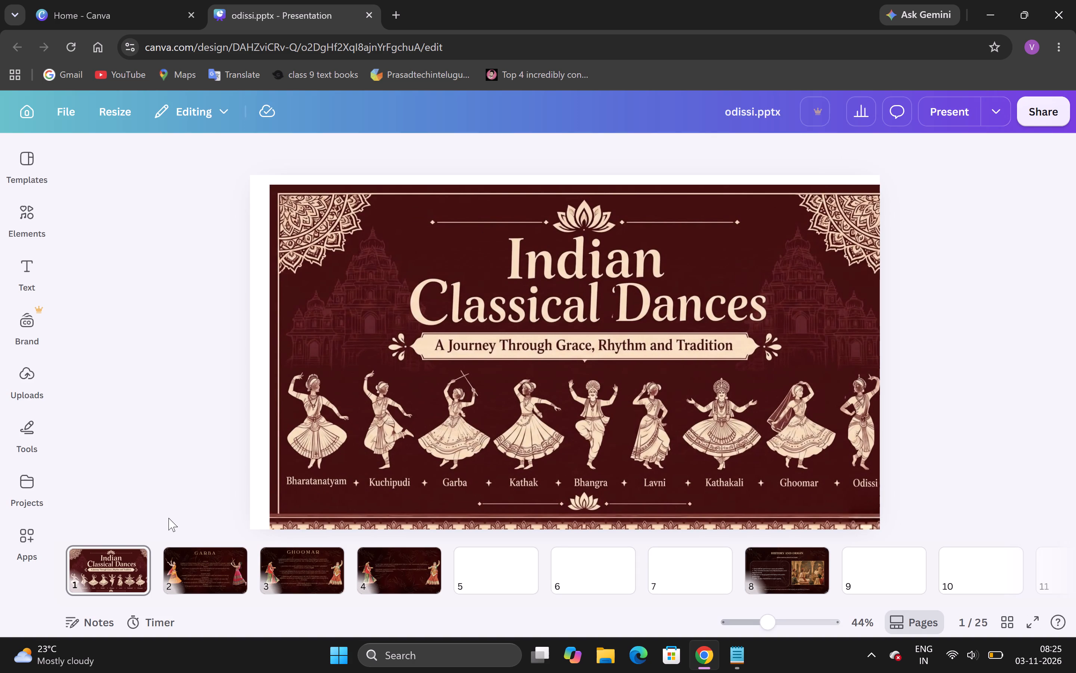
{"action": "key", "text": "Right"}
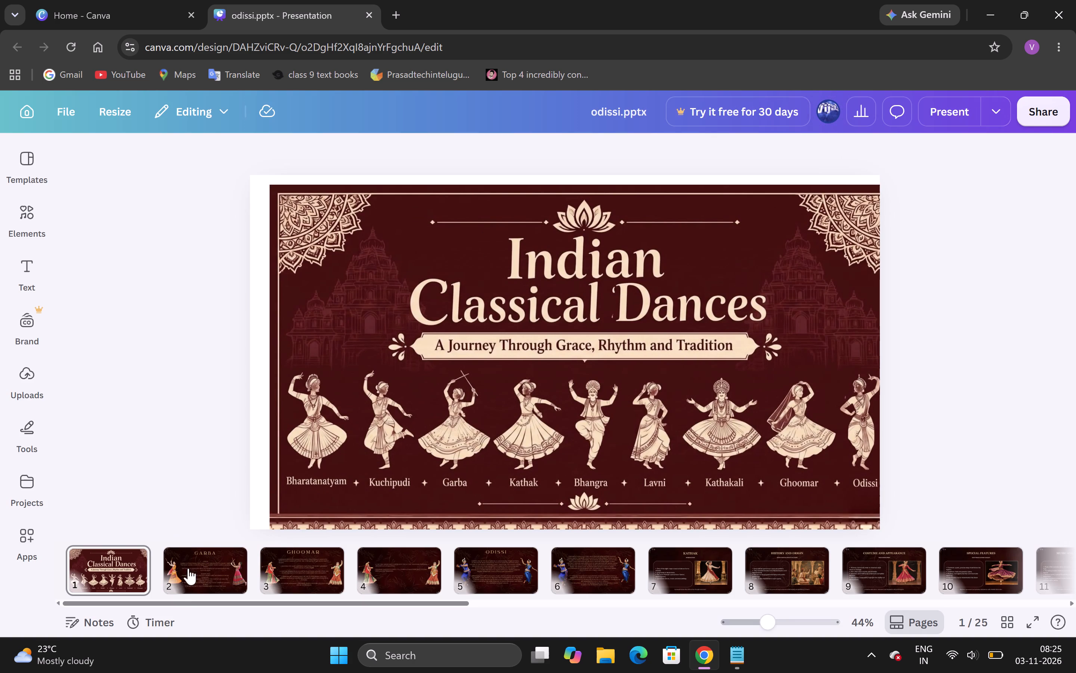
{"action": "left_click", "coordinate": [192, 585]}
{"action": "key", "text": "Right"}
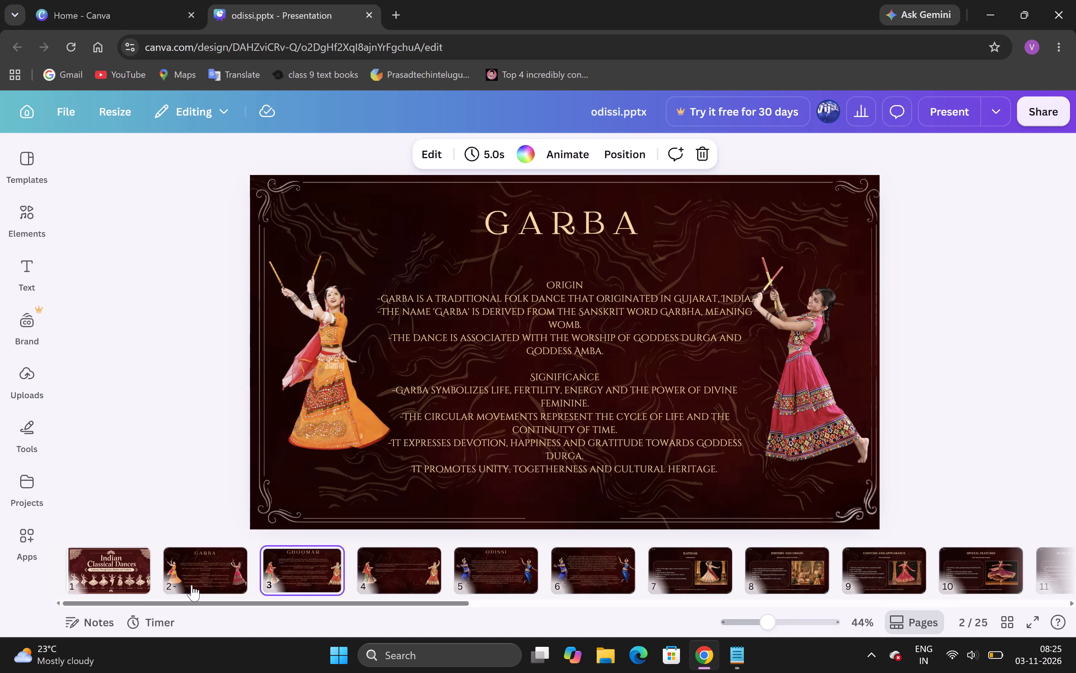
{"action": "key", "text": "Right"}
{"action": "key", "text": "Right"}
{"action": "key", "text": "Right"}
{"action": "key", "text": "Right"}
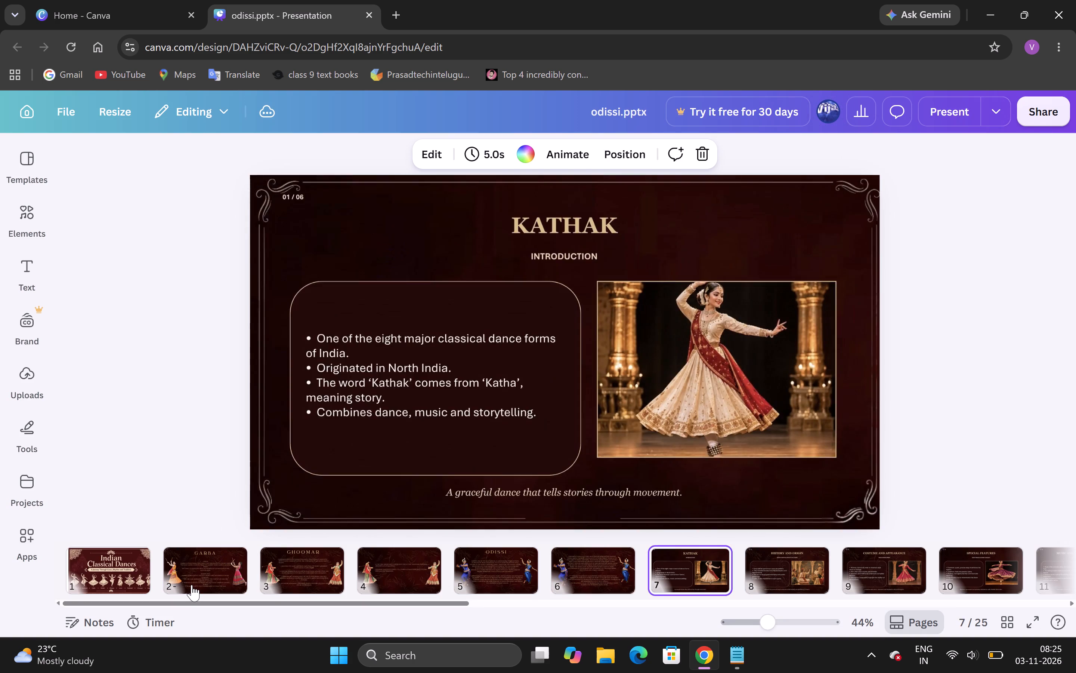
{"action": "key", "text": "Right"}
{"action": "key", "text": "Right"}
{"action": "key", "text": "Left"}
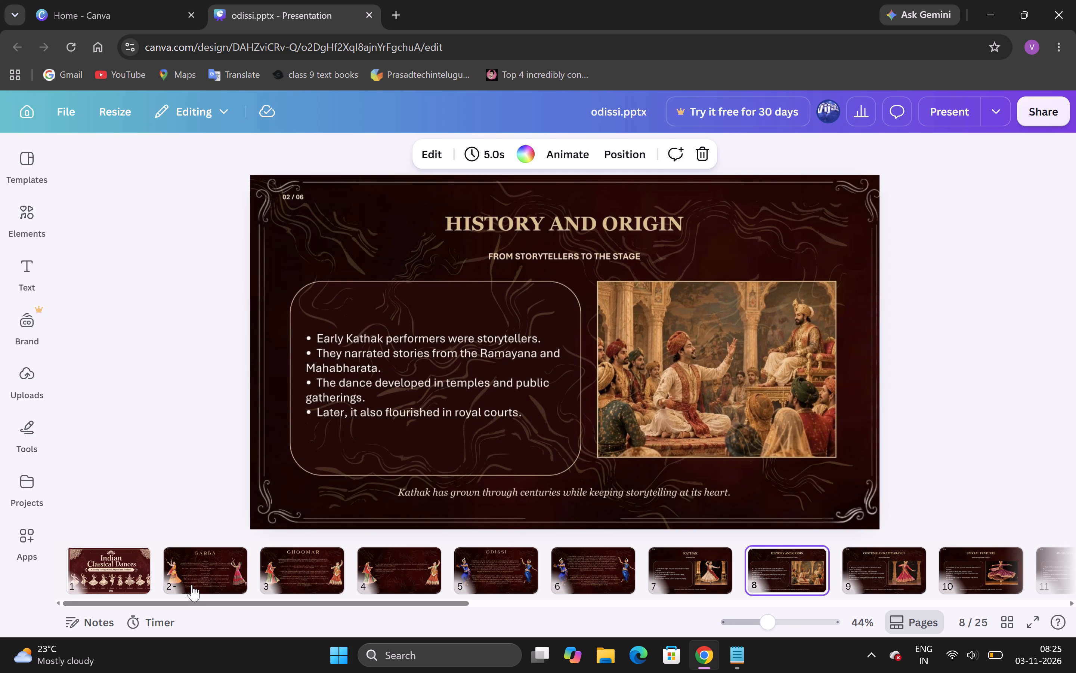
{"action": "key", "text": "Right"}
{"action": "key", "text": "Right"}
{"action": "key", "text": "Right"}
{"action": "key", "text": "Right"}
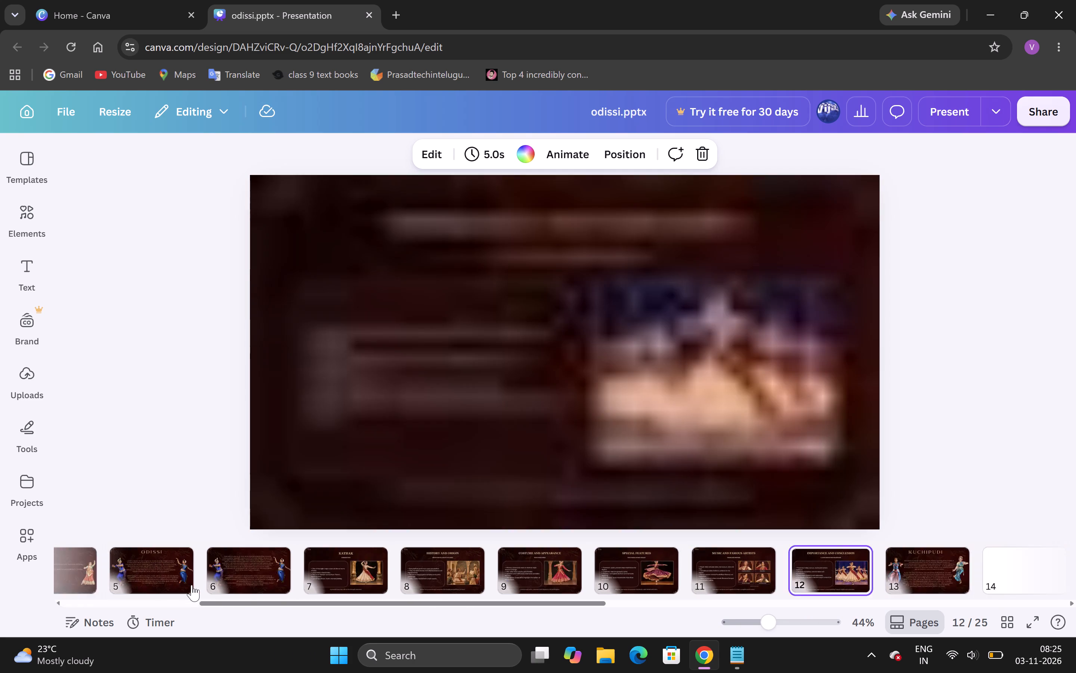
{"action": "key", "text": "Right"}
{"action": "key", "text": "Right"}
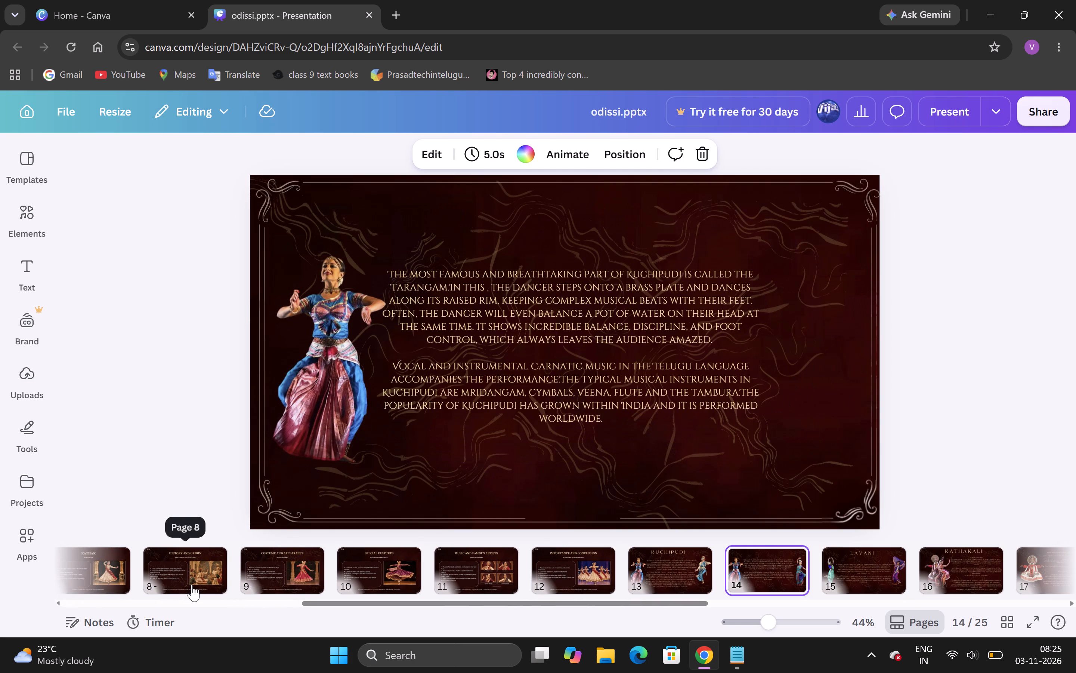
{"action": "key", "text": "Right"}
{"action": "key", "text": "Right"}
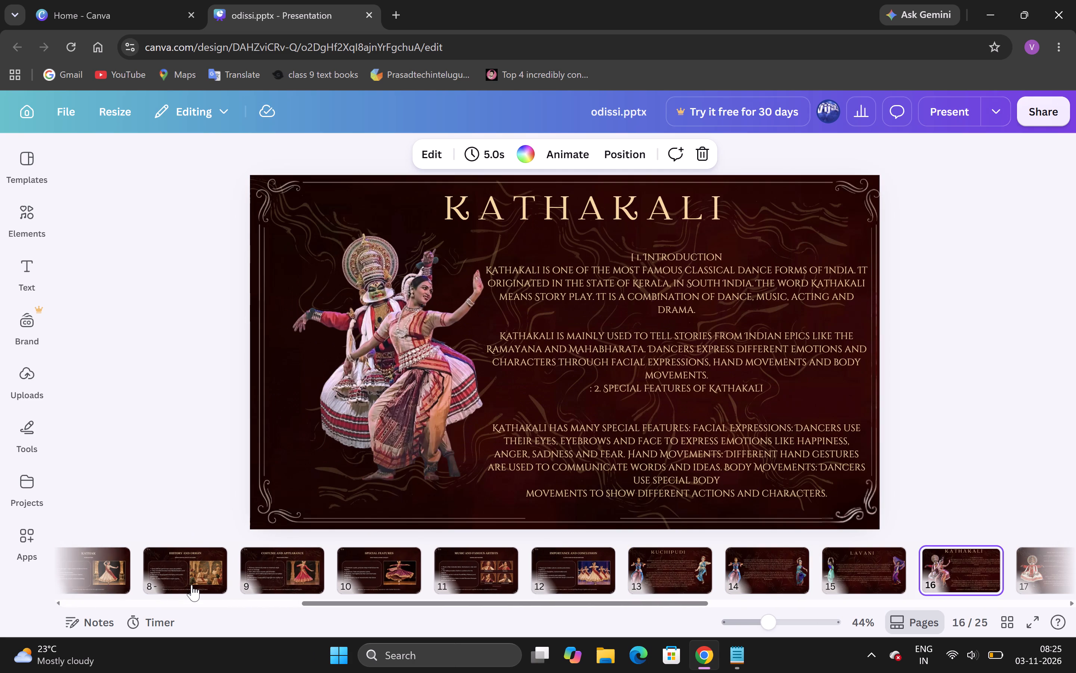
{"action": "key", "text": "Right"}
{"action": "key", "text": "Right"}
{"action": "key", "text": "Right"}
{"action": "key", "text": "Right"}
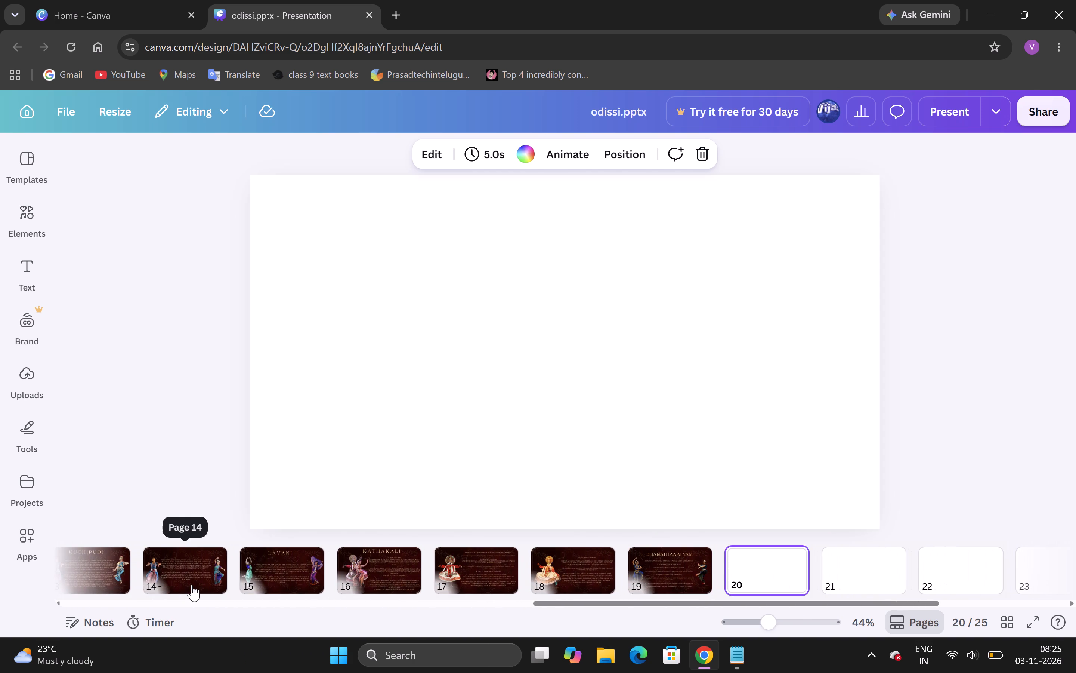
{"action": "key", "text": "Right"}
{"action": "key", "text": "Right"}
{"action": "key", "text": "Right"}
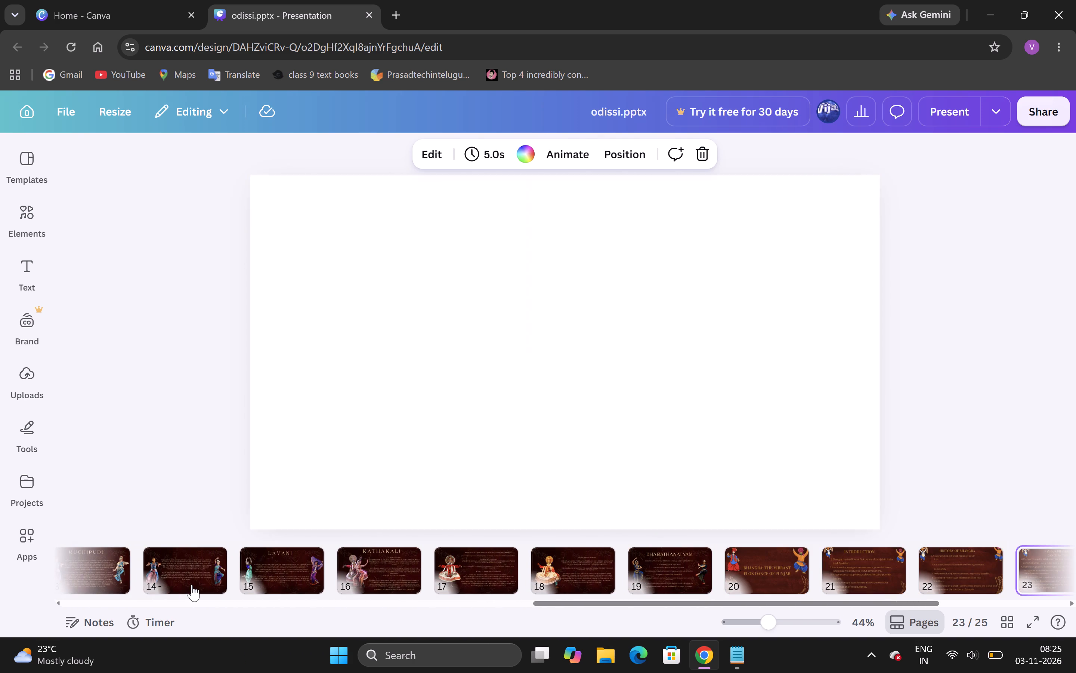
{"action": "key", "text": "Right"}
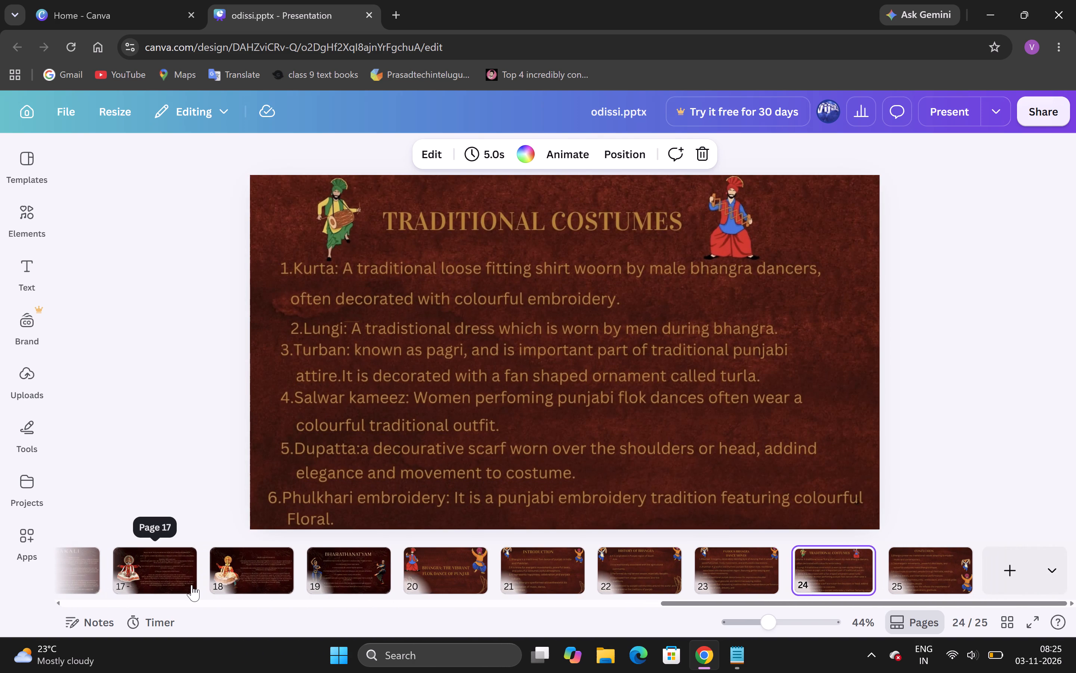